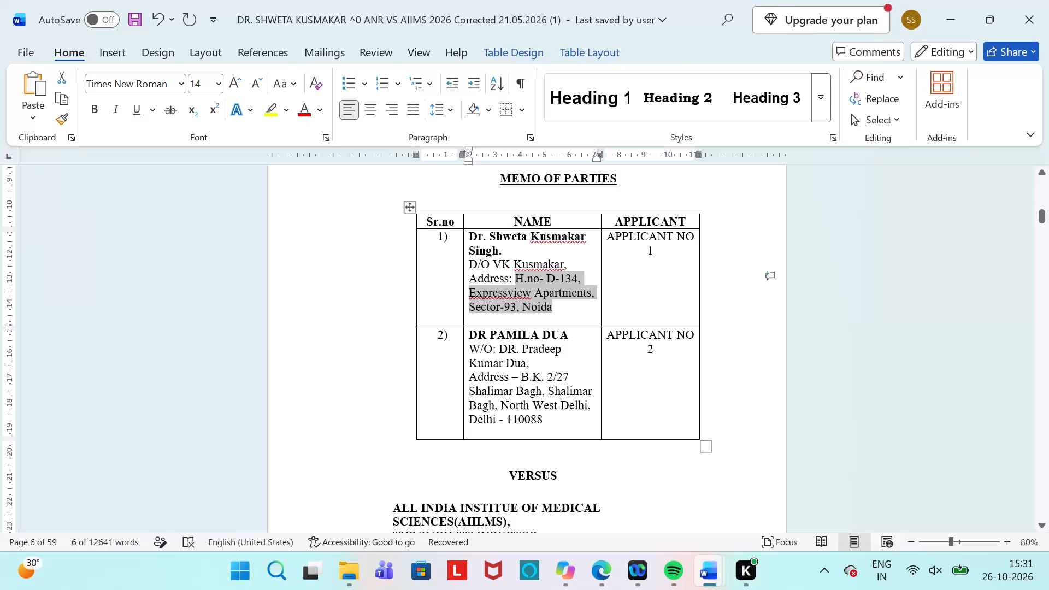
Copy Applicant No. 1's selected address from the Memo of Parties table.
key("ctrl+c")
key("ctrl+c")
key("ctrl+c")
Review the pages after the Memo of Parties table through the Verification page, checking the flagged words in Applicant No. 1's address.
scroll(596, 350, "down", 4)
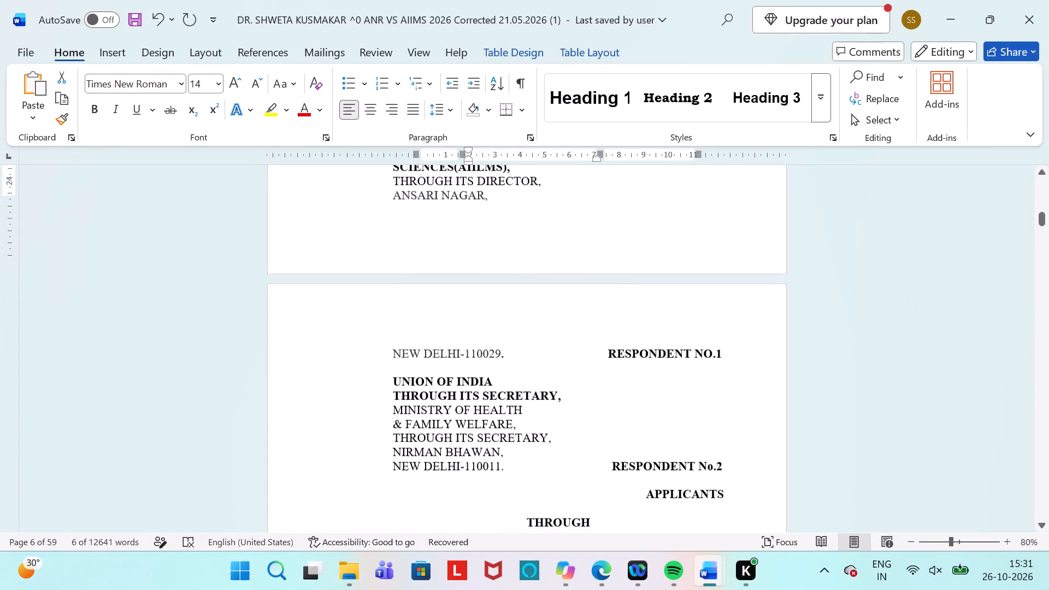
scroll(596, 350, "down", 3)
scroll(596, 350, "up", 2)
scroll(596, 350, "right", 1)
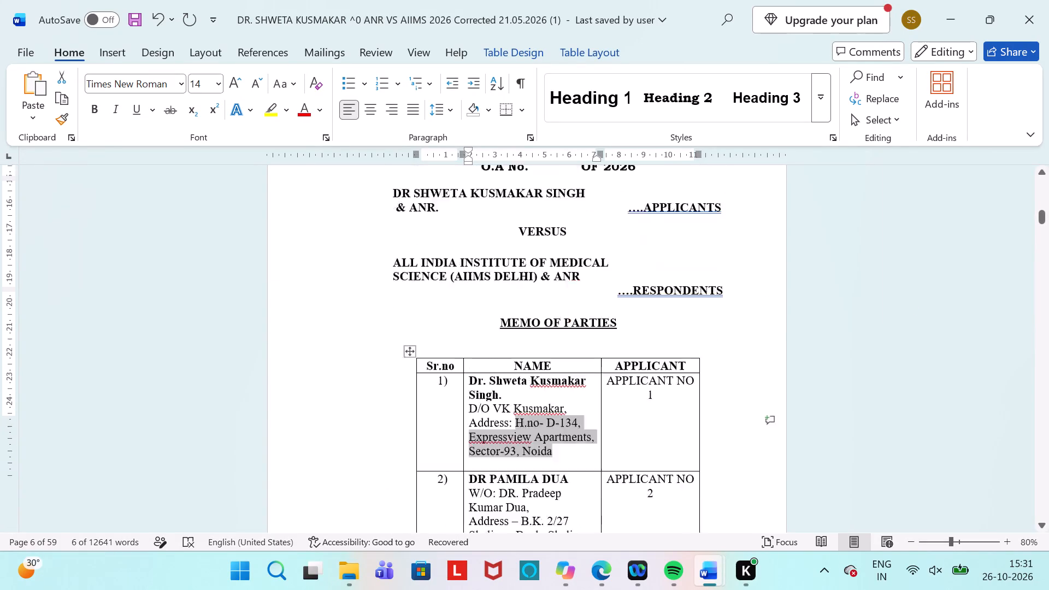
scroll(596, 350, "right", 2)
scroll(596, 350, "down", 2)
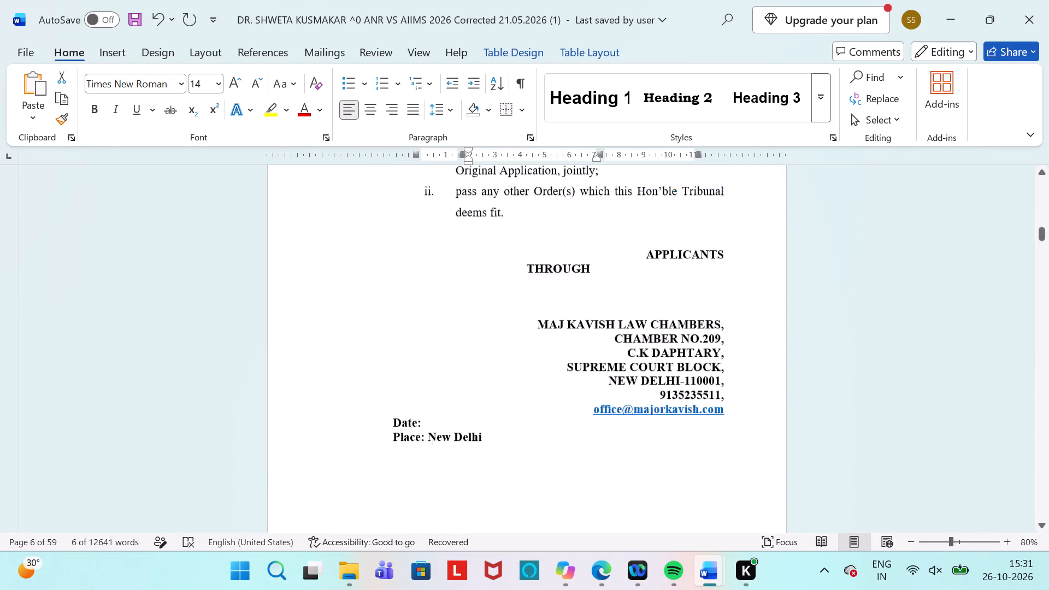
scroll(596, 350, "down", 1)
scroll(596, 350, "up", 1)
scroll(596, 350, "down", 1)
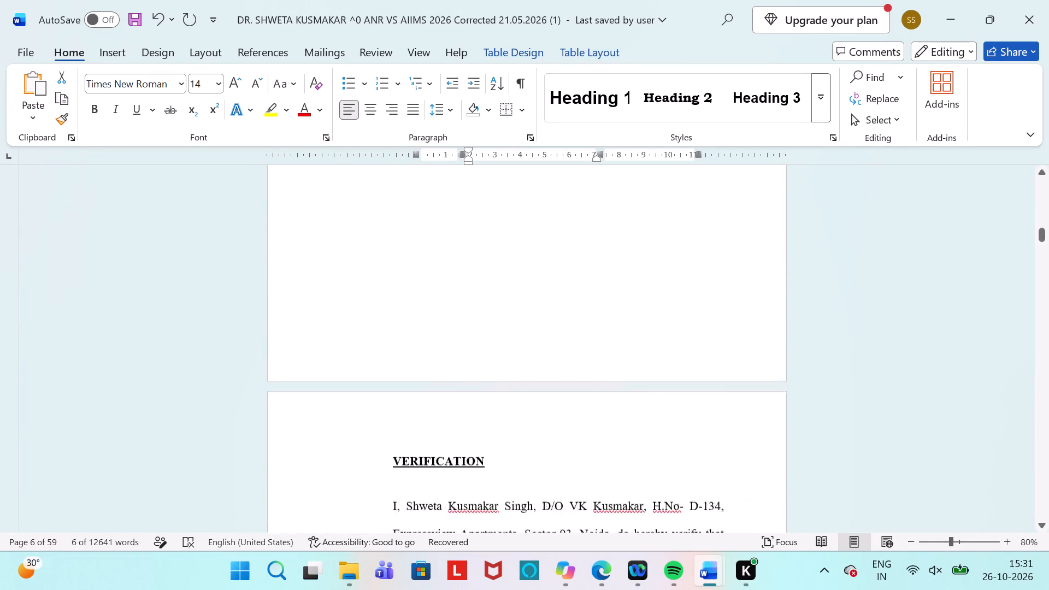
scroll(596, 350, "down", 2)
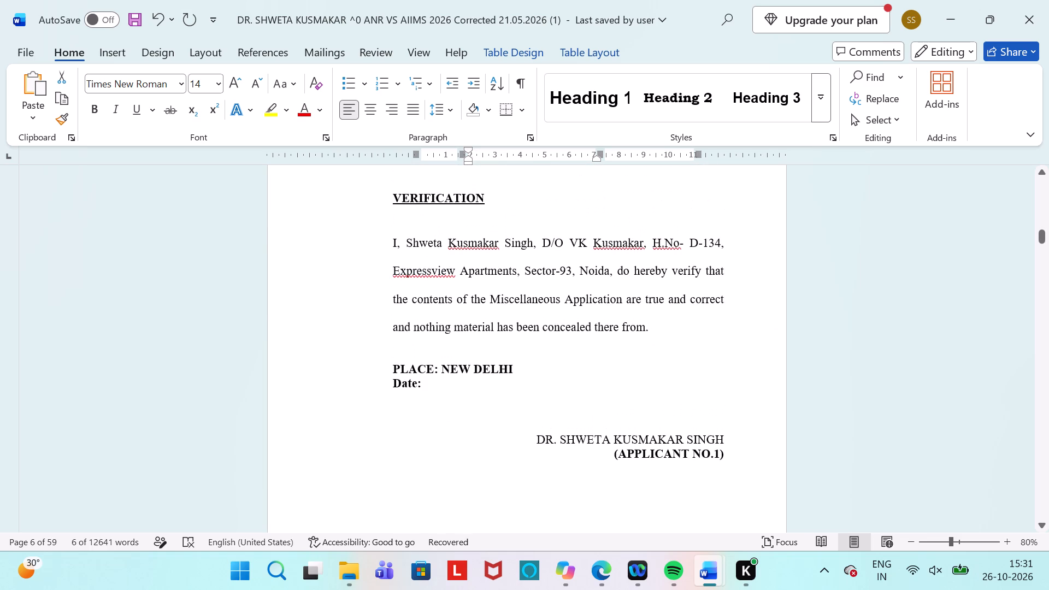
scroll(596, 350, "down", 2)
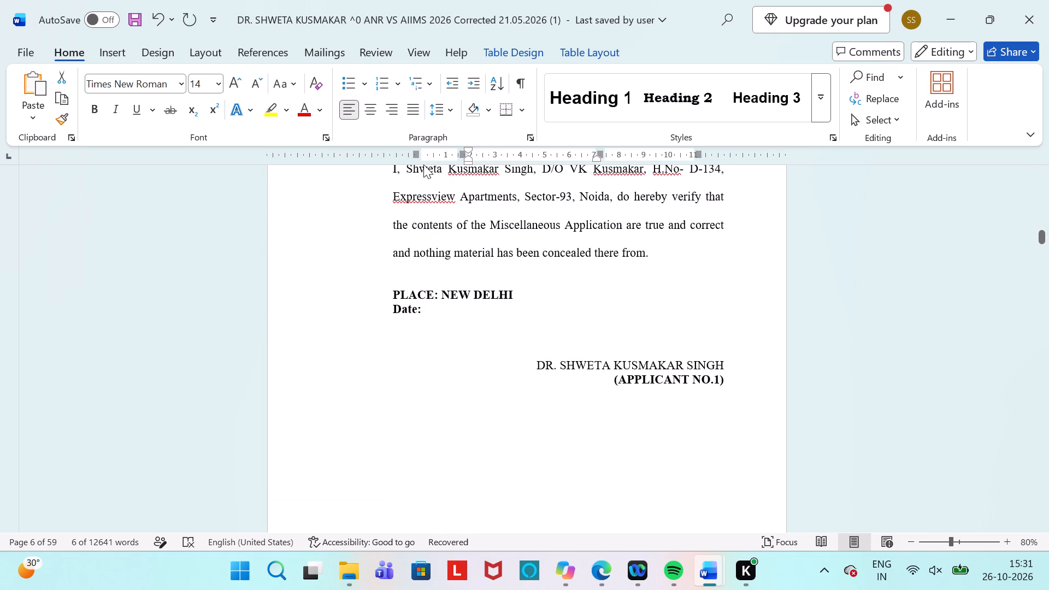
scroll(556, 259, "up", 1)
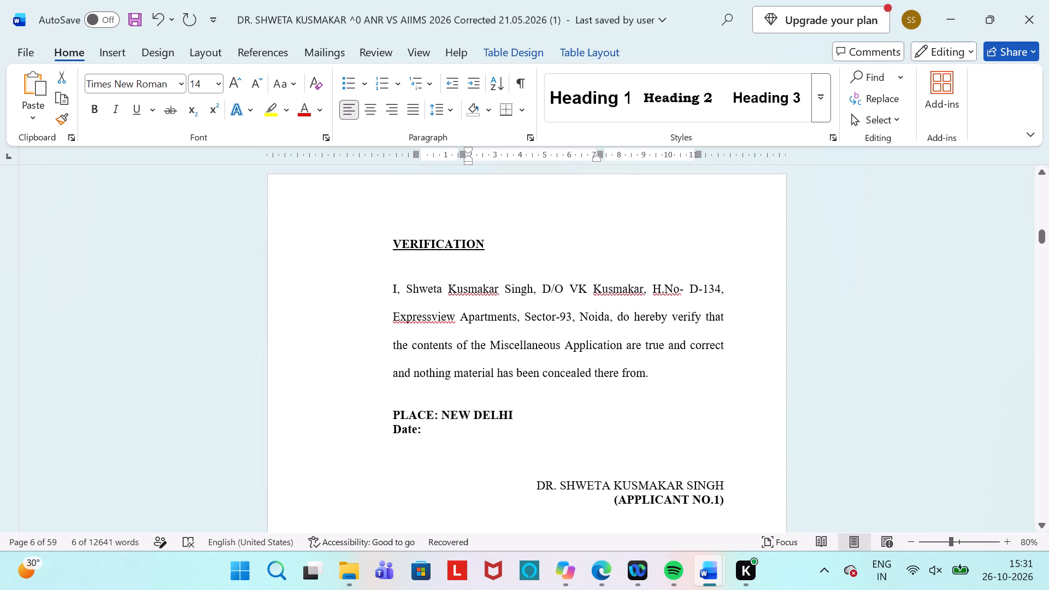
left_click(655, 287)
right_click(655, 287)
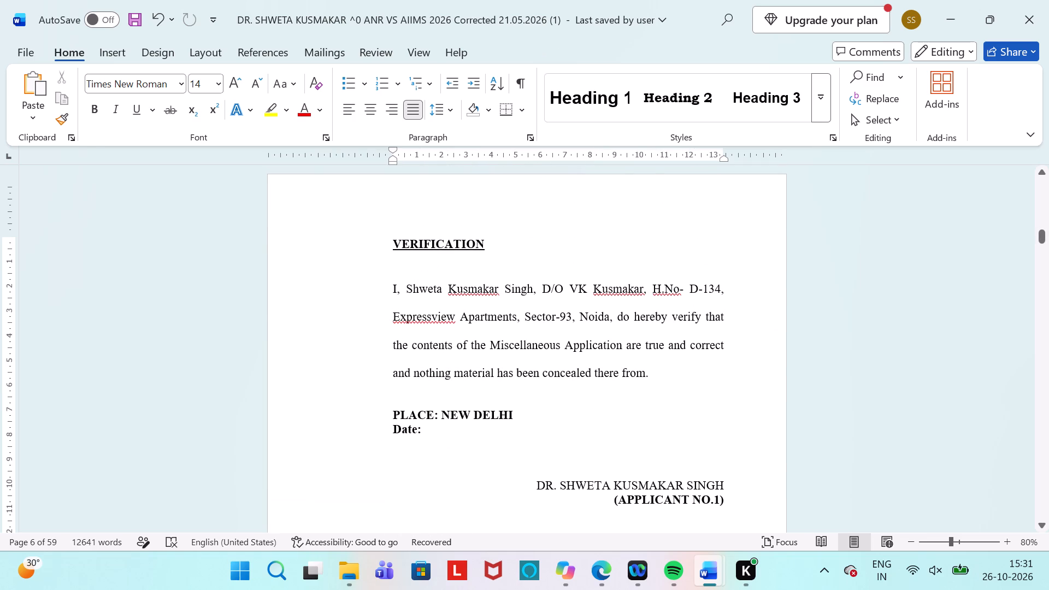
left_click(434, 320)
left_click(429, 318)
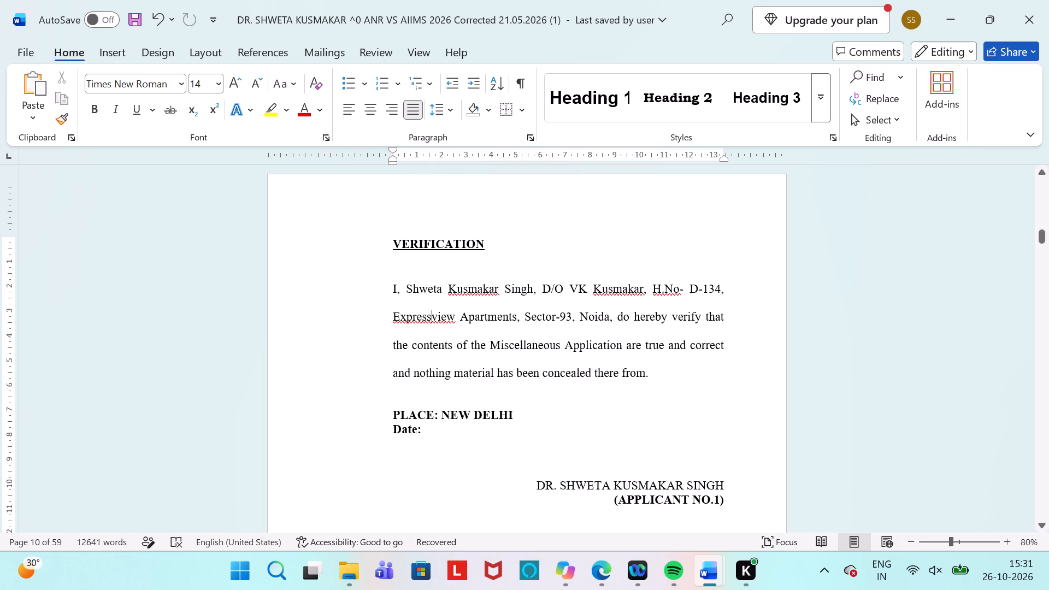
Delete the empty lines between the paragraph ending "established legal precedents." and the LIST OF DATES AND EVENTS heading.
scroll(483, 403, "down", 8)
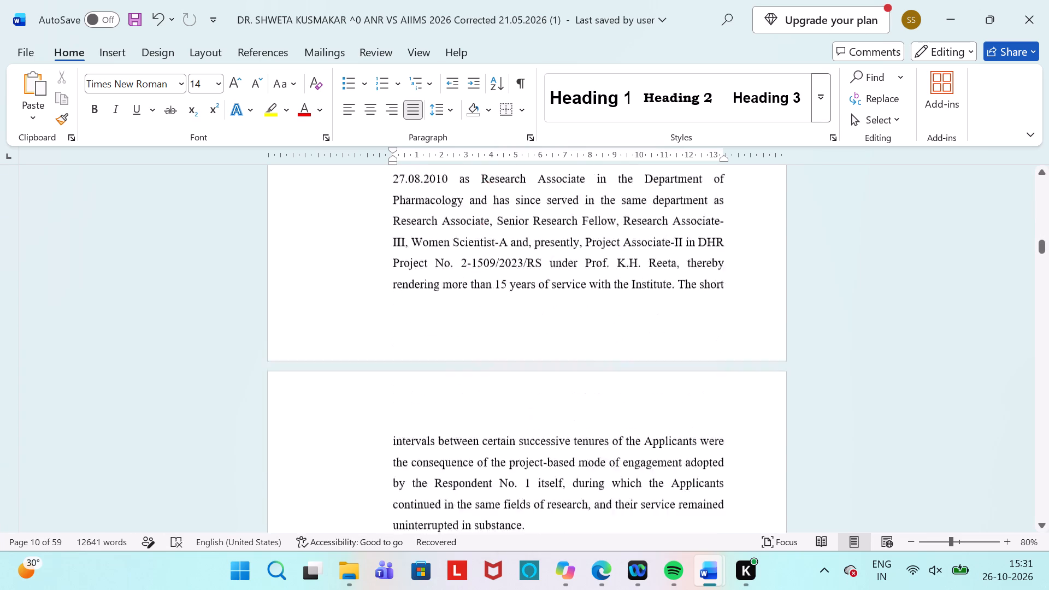
scroll(483, 403, "down", 9)
scroll(483, 403, "up", 2)
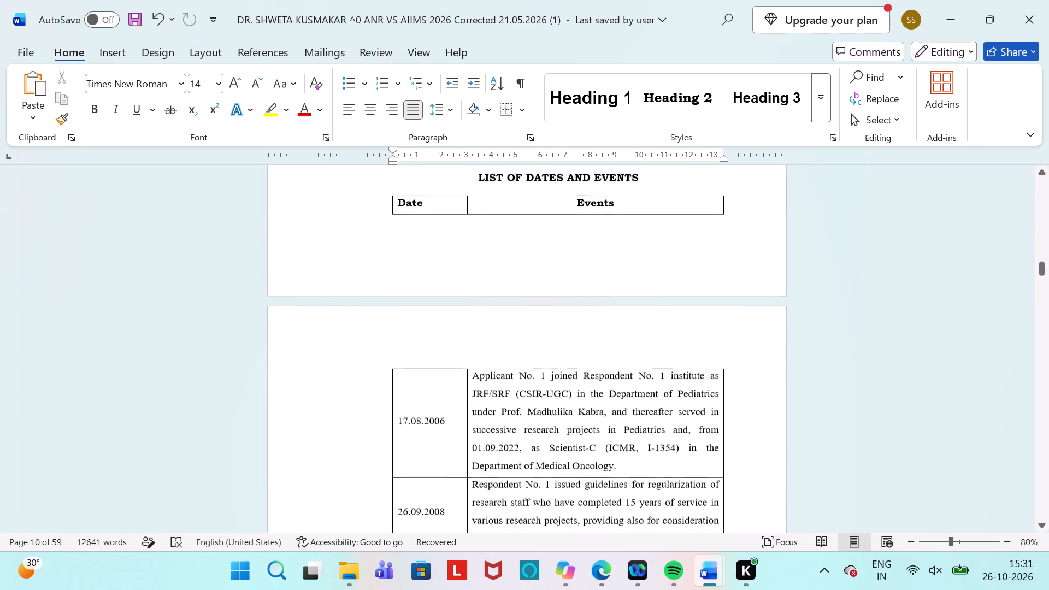
scroll(483, 403, "up", 3)
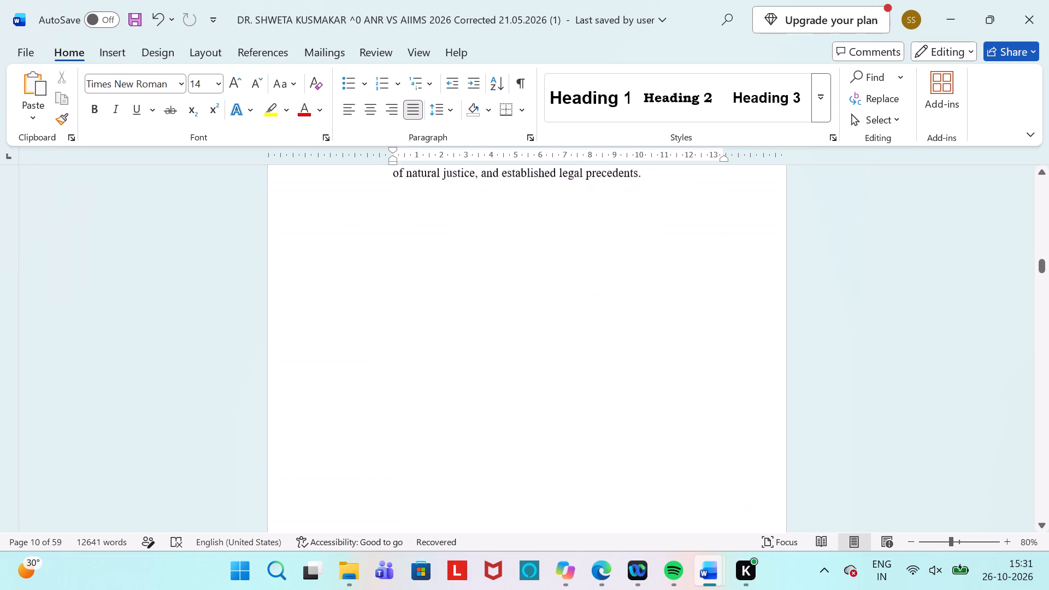
scroll(483, 403, "up", 1)
scroll(483, 403, "right", 1)
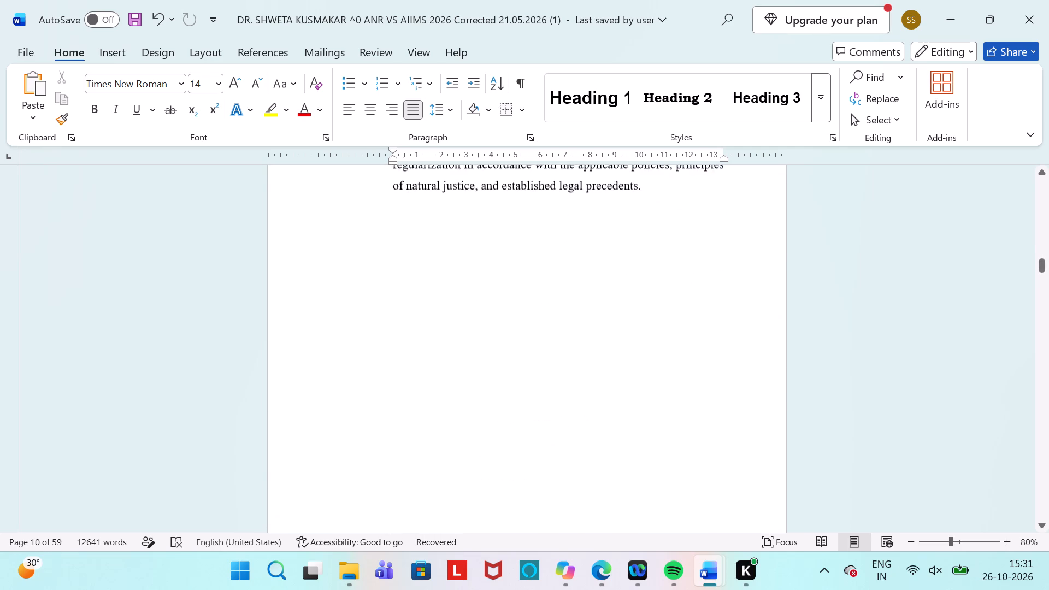
scroll(483, 403, "right", 1)
left_click(494, 278)
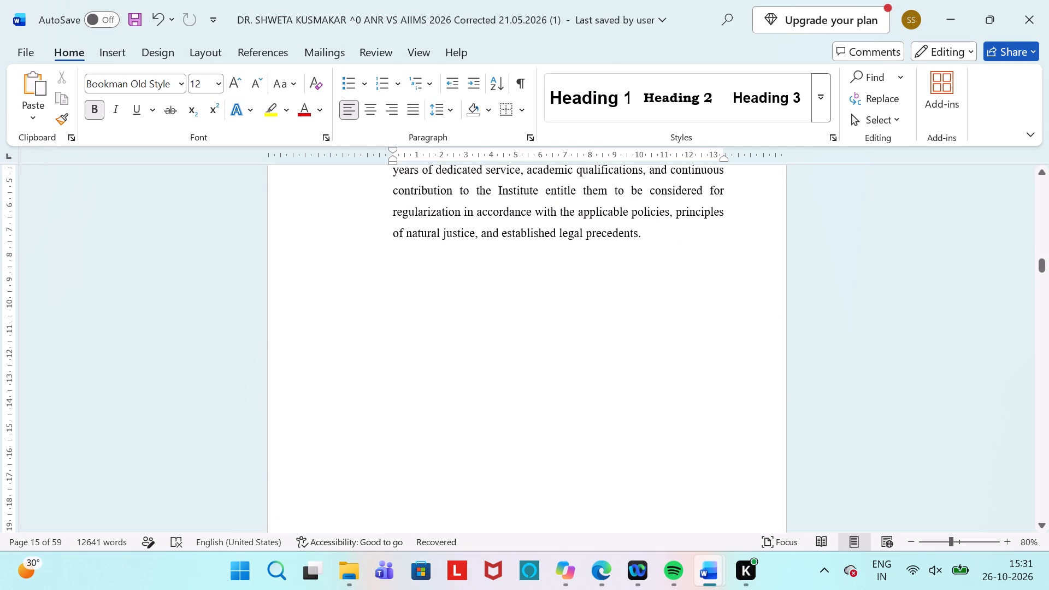
key("shift+Down")
key("shift+Down")
key("shift+Down")
key("shift+Down")
key("shift+Down")
key("shift+Down")
key("shift+Down")
key("shift+Down")
key("shift+Down")
key("shift+Down")
key("shift+Down")
key("shift+Down")
key("shift+Down")
key("shift+Down")
key("shift+Down")
key("shift+Down")
key("shift+Down")
key("shift+Down")
key("shift+Down")
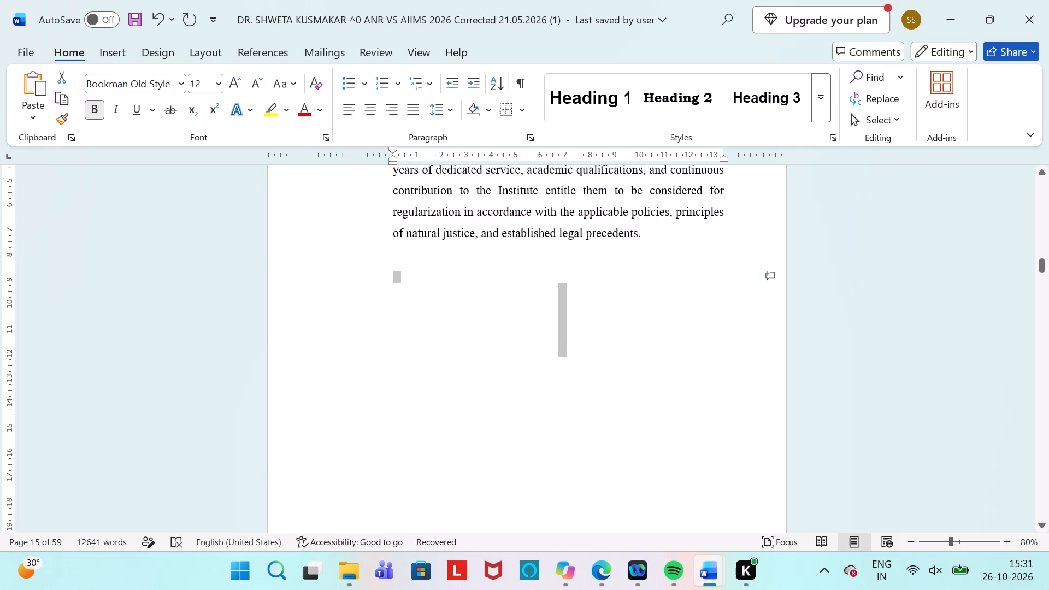
key("shift+Down")
key("shift+Down")
key("shift+Down")
key("shift+Down")
key("shift+Down")
key("shift+Down")
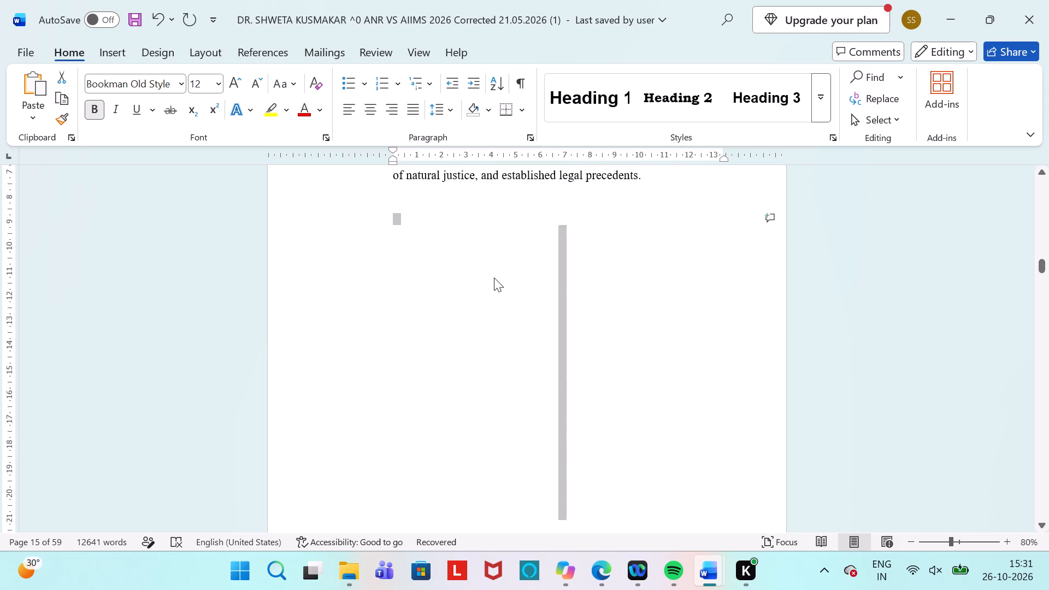
key("shift+Down")
key("shift+Down")
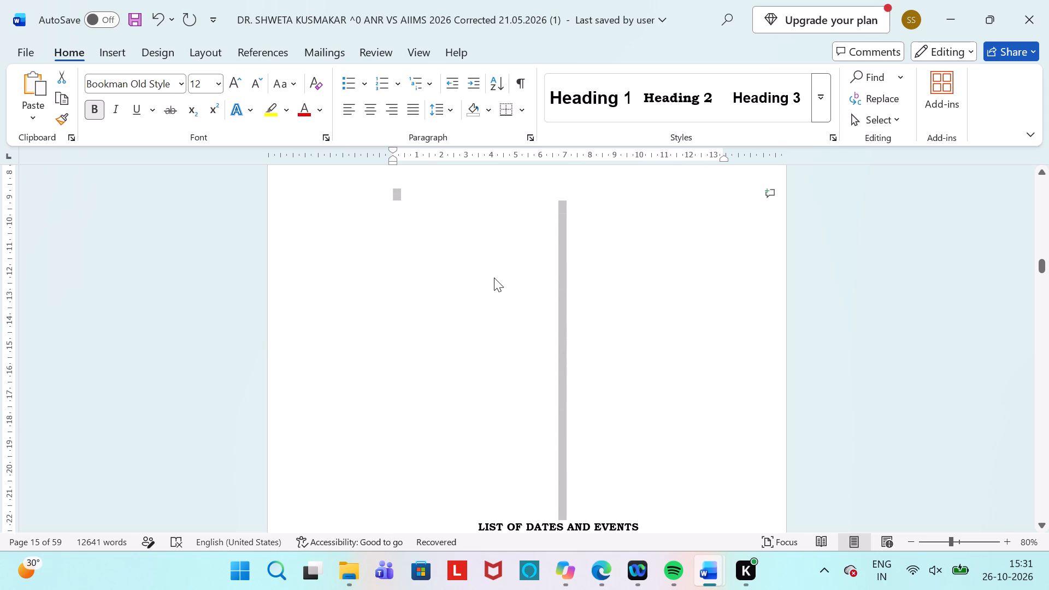
key("BackSpace")
Replace the ADDRESS placeholder under Applicant No. 1 in the second Memo of Parties with the copied address, keeping the final full stop.
scroll(494, 278, "down", 2)
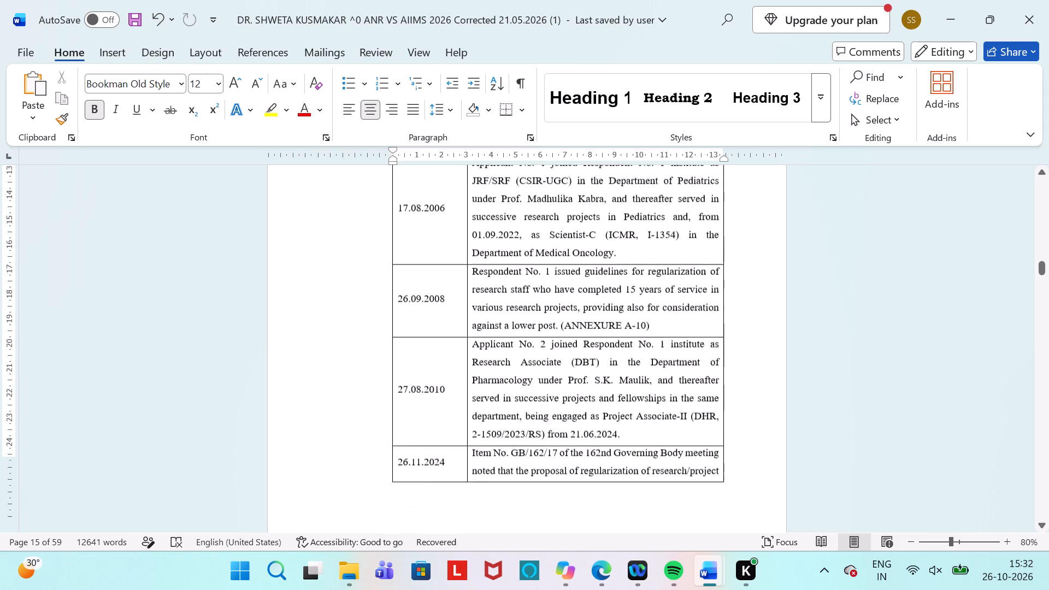
scroll(494, 278, "down", 3)
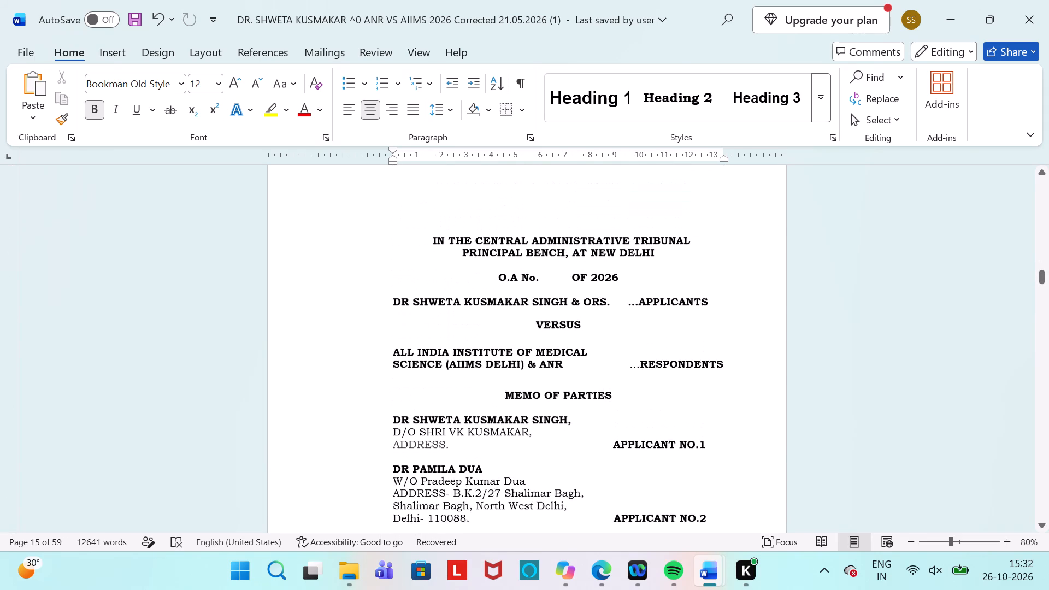
scroll(494, 278, "down", 2)
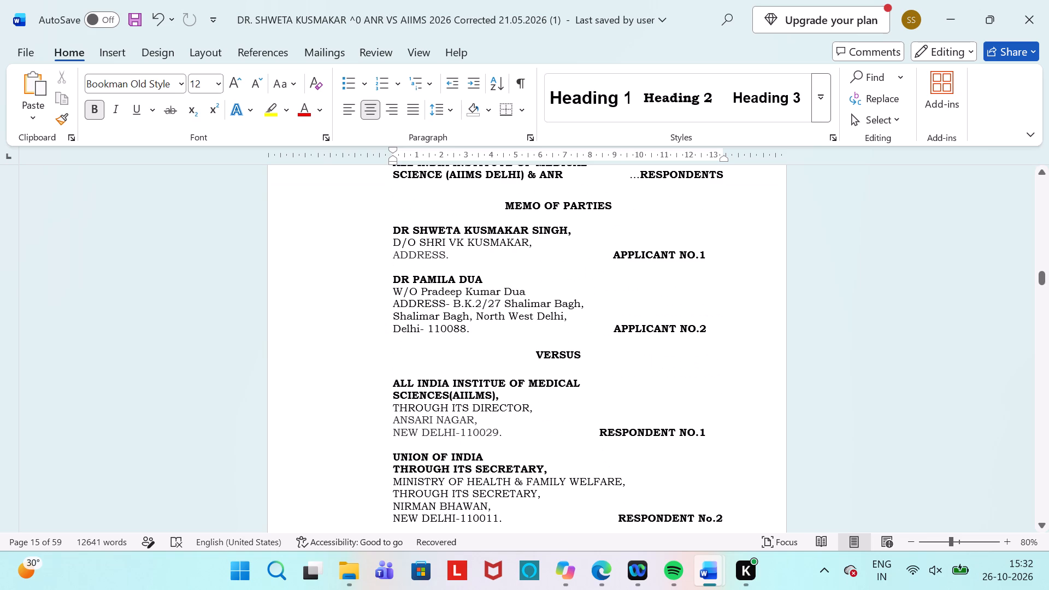
left_click(442, 256)
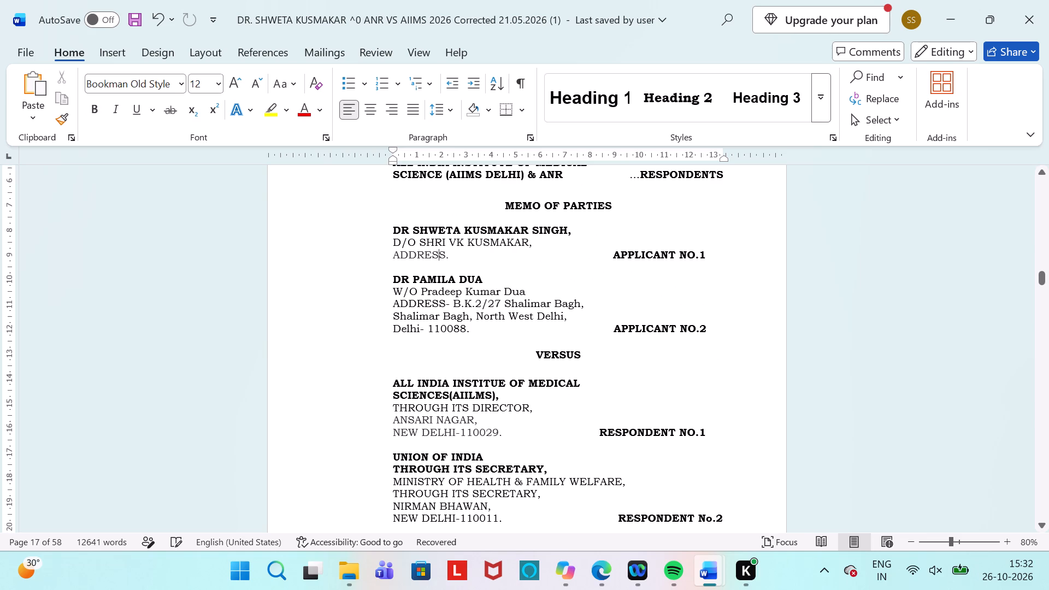
left_click(442, 256)
key("Right")
key("shift+Left")
key("shift+Left")
key("shift+Left")
key("shift+Left")
key("shift+Left")
key("shift+Left")
key("shift+Left")
key("shift+Left")
key("shift+Left")
key("shift+Left")
key("shift+Left")
key("shift+Left")
key("shift+Left")
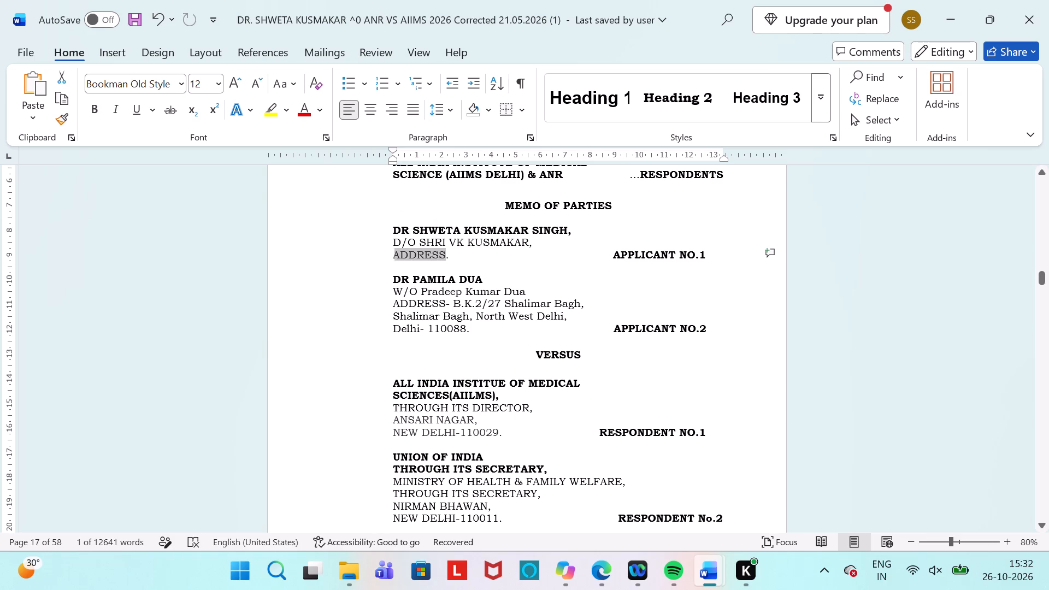
key("shift+Right")
key("shift+Right")
key("shift+Right")
key("shift+Right")
key("shift+Right")
key("shift+Right")
key("shift+Right")
key("shift+Right")
key("shift+Right")
key("shift+Right")
key("shift+Right")
key("shift+Left")
key("shift+Left")
key("shift+Left")
key("shift+Left")
key("shift+Left")
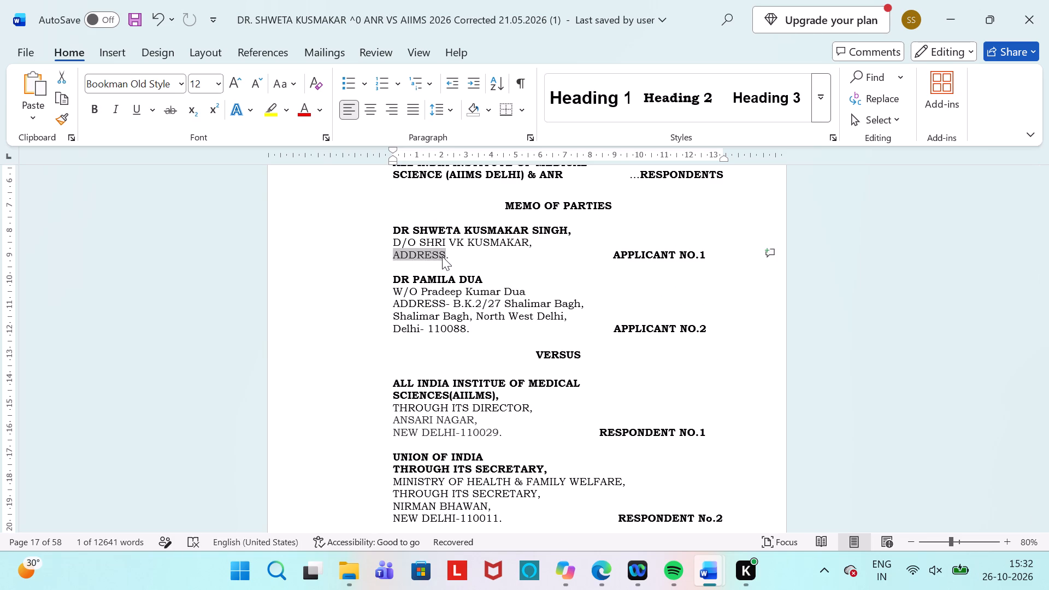
key("ctrl+v")
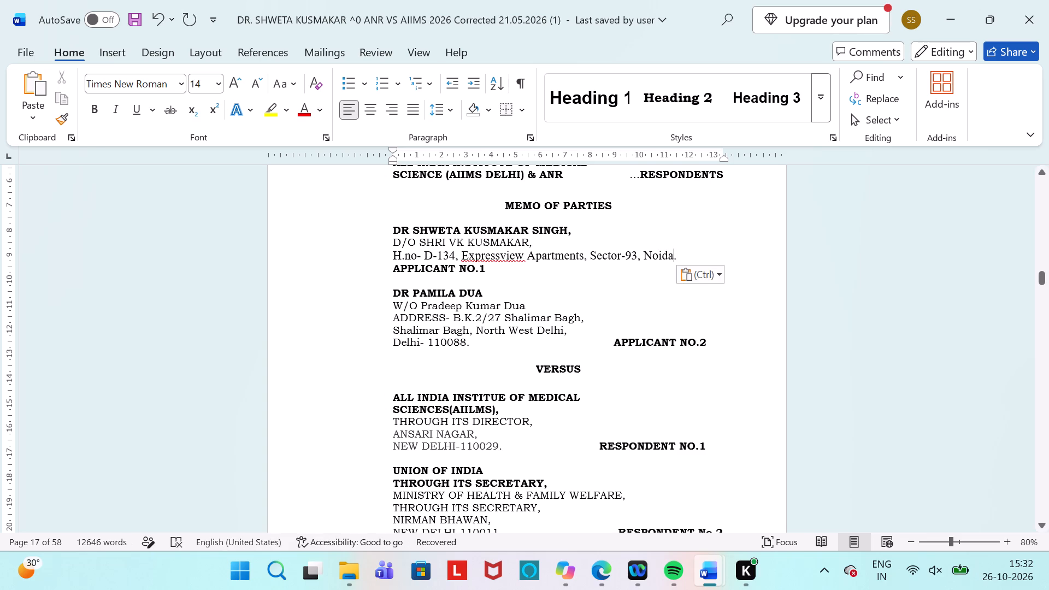
Insert a line break in Applicant No. 1's pasted address so the sector and city start on a new line.
left_click(587, 257)
key("Right")
key("shift+Return")
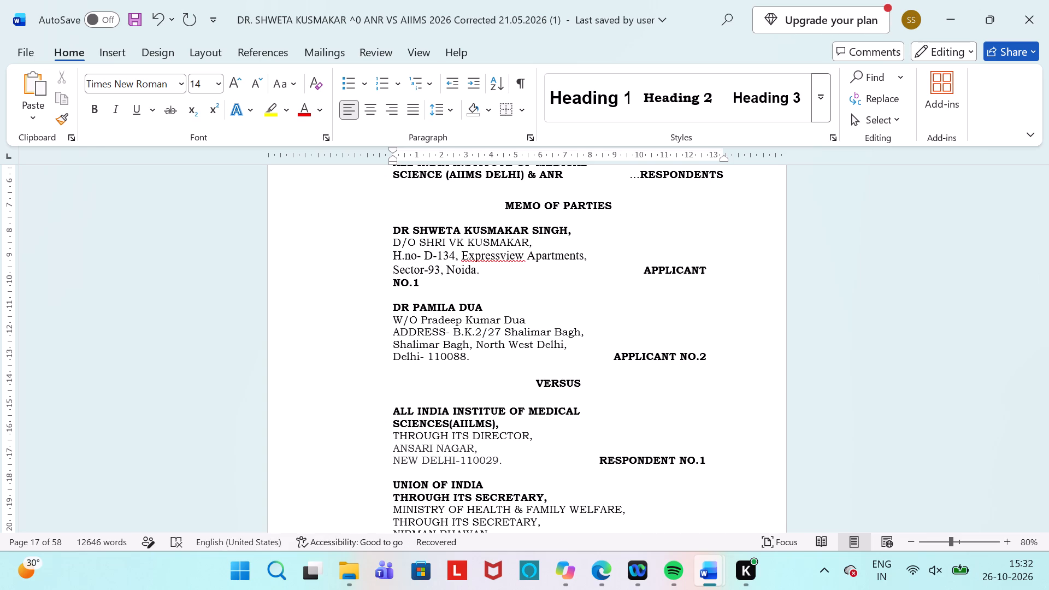
Remove surplus spaces between Applicant No. 1's address and the APPLICANT NO.1 label so the label fits on one line.
key("Right")
key("Right")
key("Right")
key("Right")
key("Right")
key("Right")
key("Right")
key("Right")
key("Right")
key("Right")
key("Right")
key("Right")
key("Right")
key("Right")
key("Right")
key("Right")
key("Right")
key("Right")
key("Right")
key("Right")
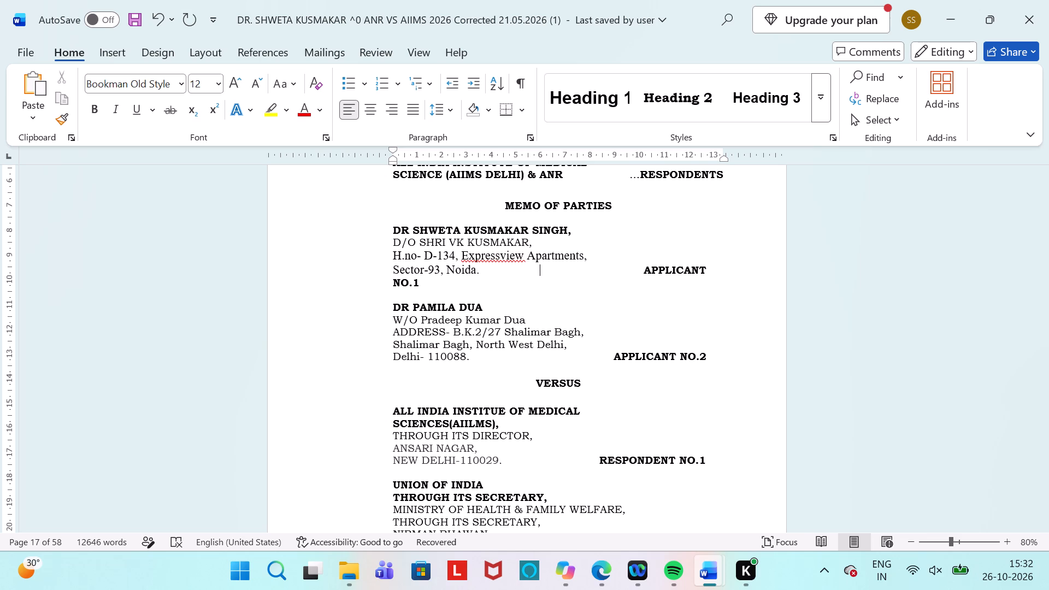
key("shift+Left")
key("shift+Left")
key("shift+Left")
key("shift+Left")
key("shift+Left")
key("shift+Left")
key("shift+Left")
key("shift+Left")
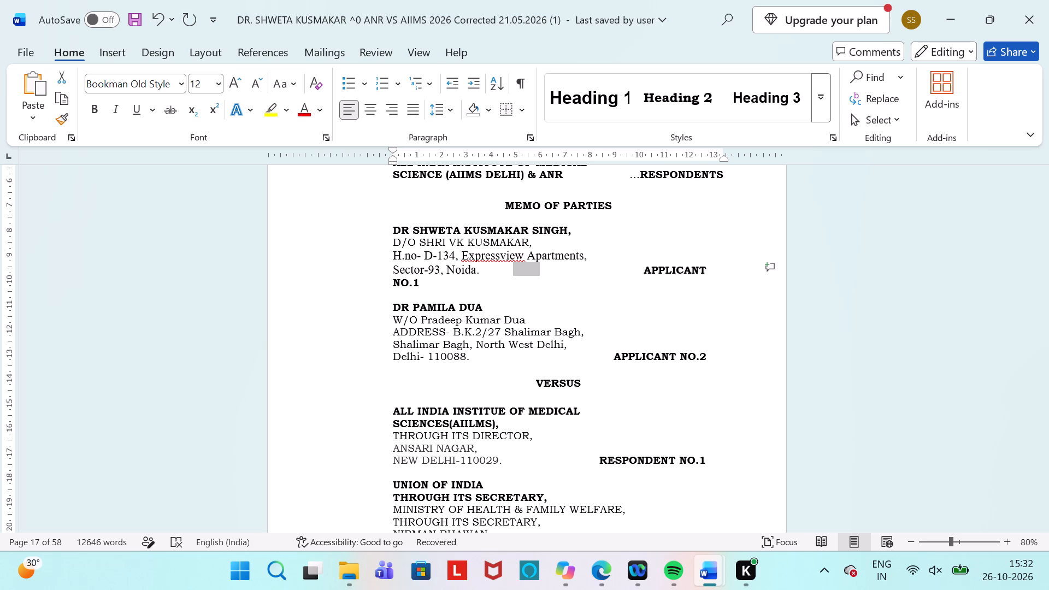
key("BackSpace")
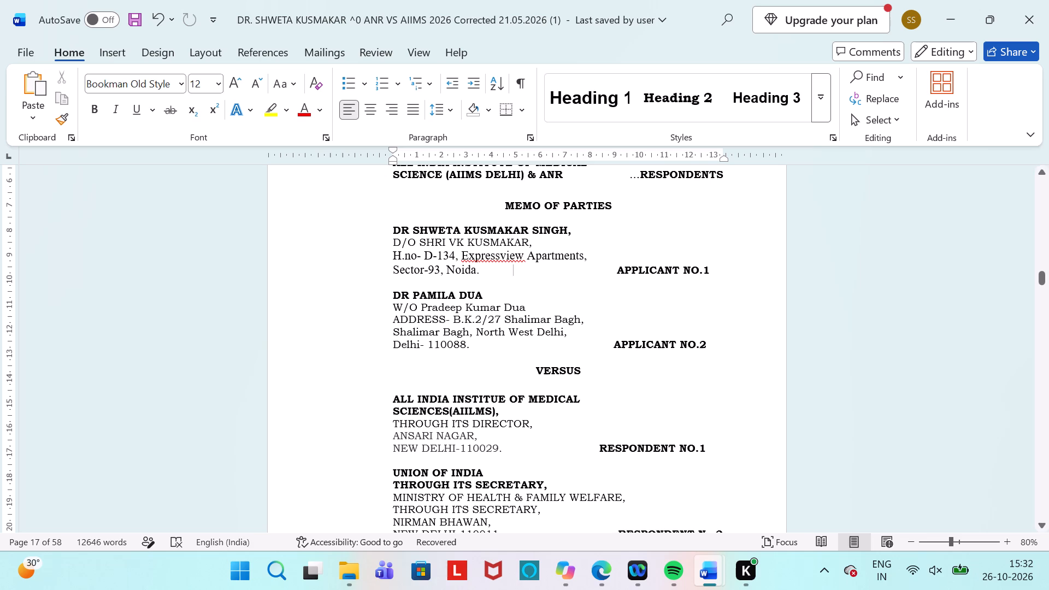
Replace the three spaces directly before the APPLICANT NO.1 label with "...".
left_click(616, 272)
key("shift+Left")
key("shift+Left")
key("shift+Left")
type("...")
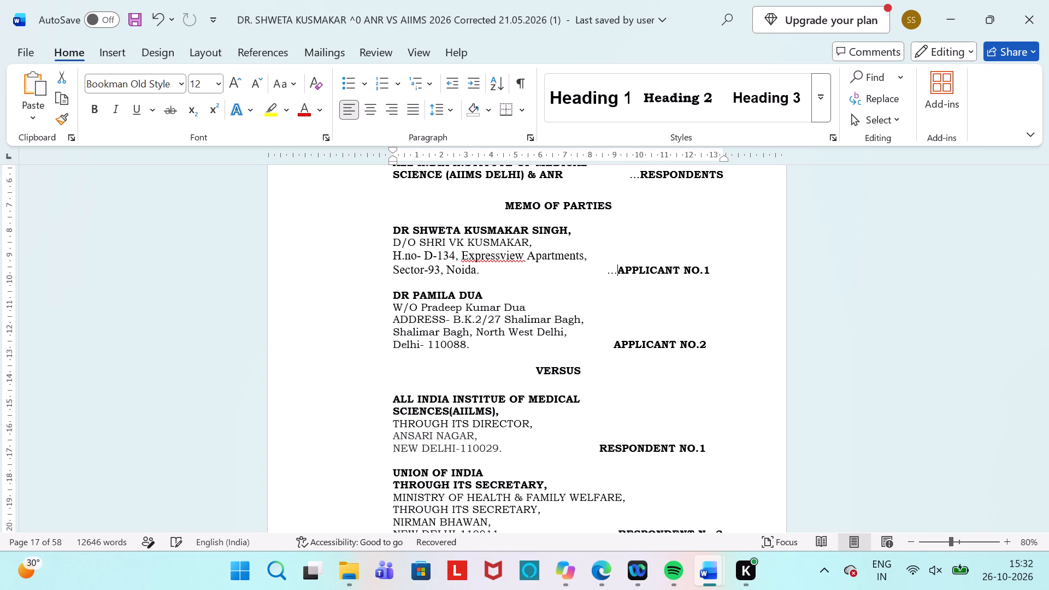
Replace the three spaces directly before the APPLICANT NO.2 label with "...".
left_click(610, 346)
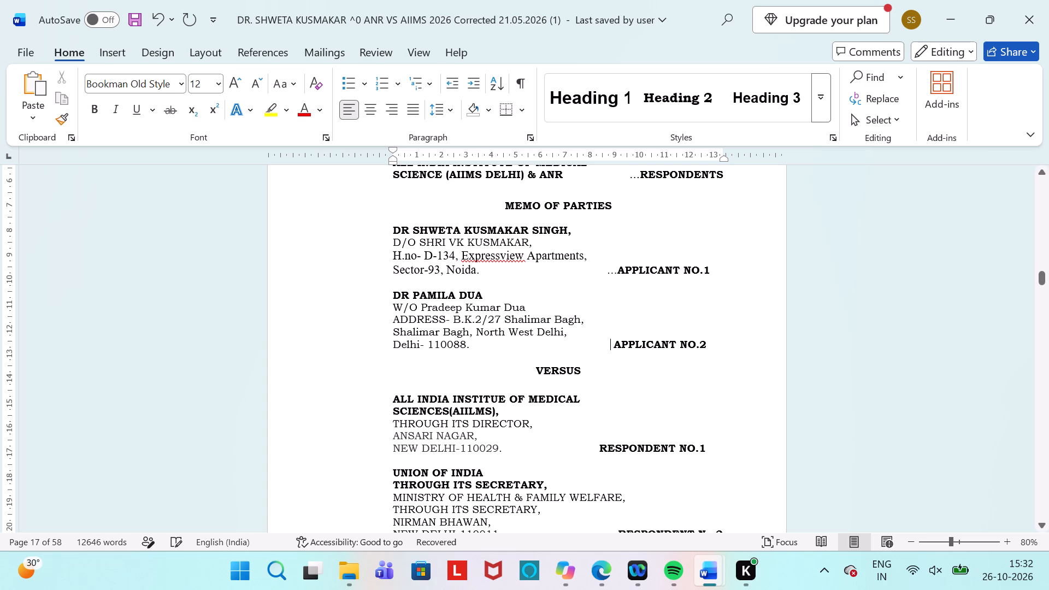
key("Right")
key("shift+Left")
key("shift+Left")
key("shift+Left")
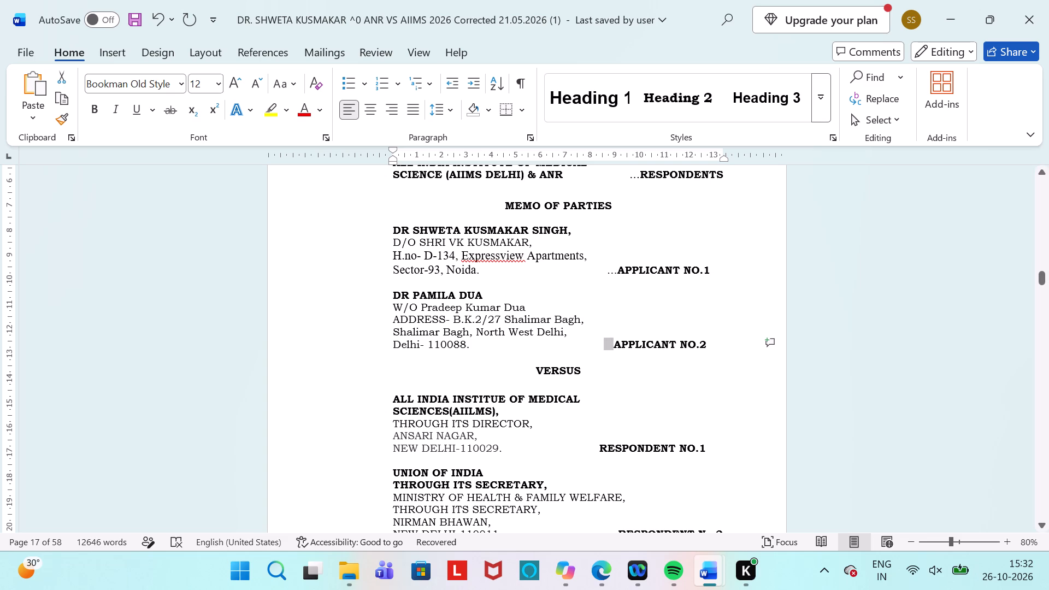
type("...")
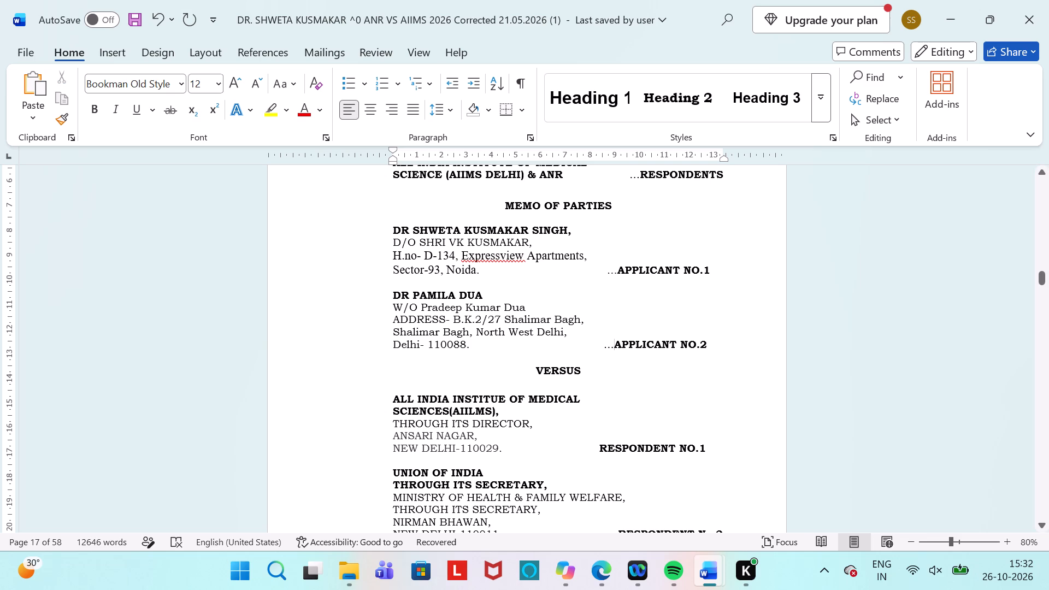
Replace the three spaces directly before the RESPONDENT NO.1 label in the Memo of Parties with "...".
left_click(602, 449)
key("shift+Left")
key("shift+Left")
key("shift+Left")
type("...")
Replace the three spaces directly before the RESPONDENT No.2 label in the Memo of Parties with "...".
scroll(580, 508, "down", 1)
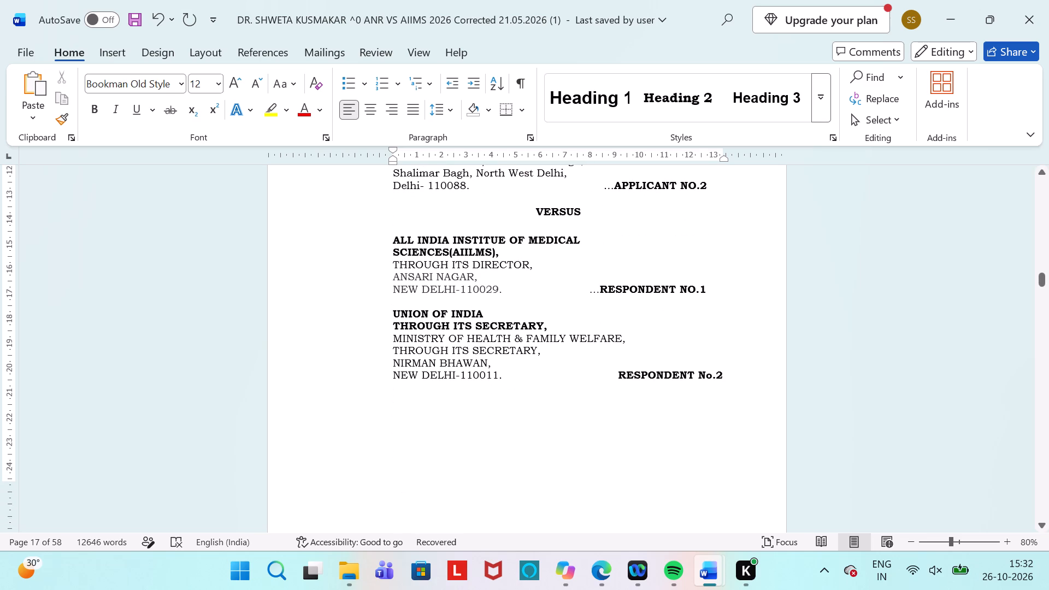
left_click(617, 379)
key("shift+Left")
key("shift+Left")
key("shift+Left")
type("...")
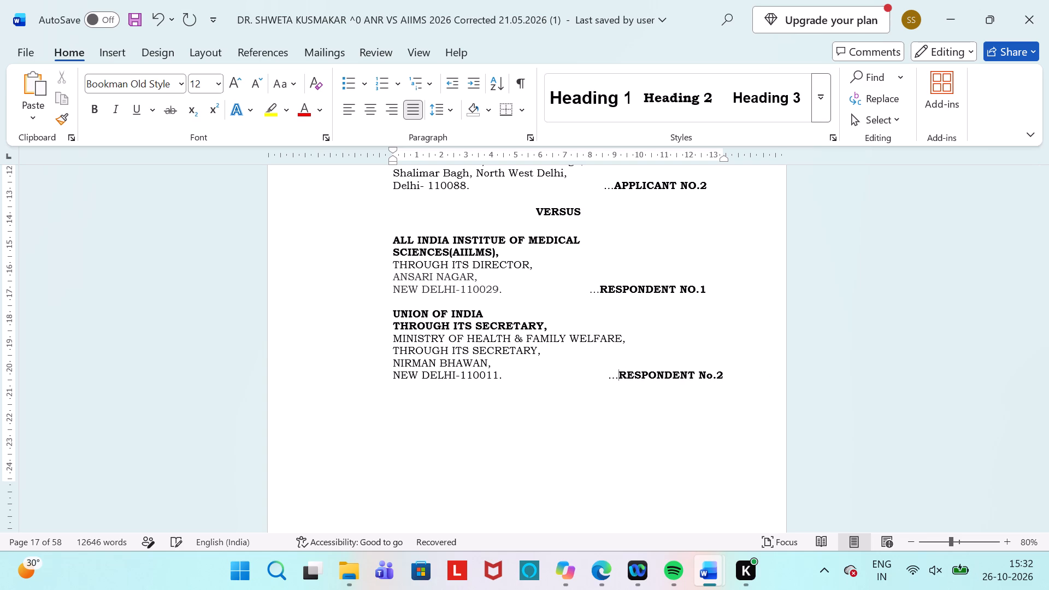
Add five spaces before the "...RESPONDENT NO.1" label to line it up with the RESPONDENT No.2 label.
left_click(573, 290)
key("space")
key("space")
key("space")
key("space")
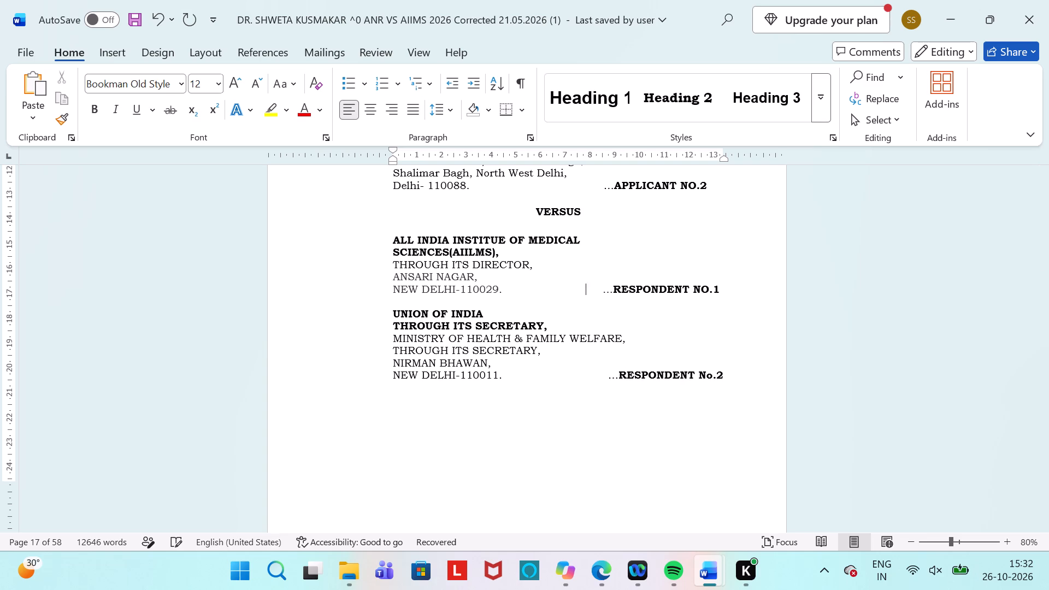
key("space")
Add three spaces before the "...APPLICANT NO.2" label to shift it toward the page's right margin.
left_click(588, 202)
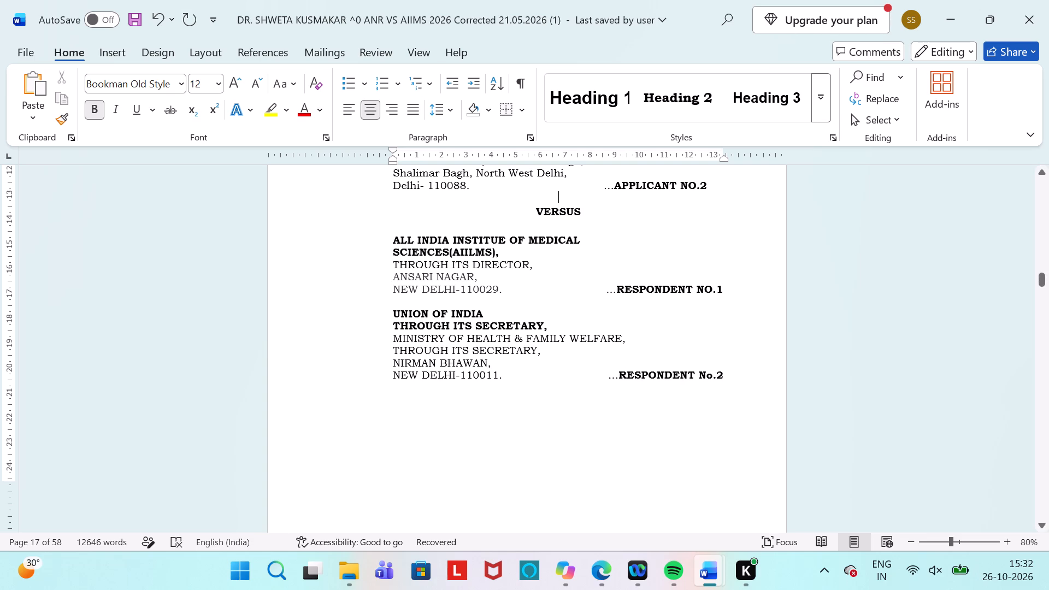
left_click(591, 188)
key("space")
key("space")
key("space")
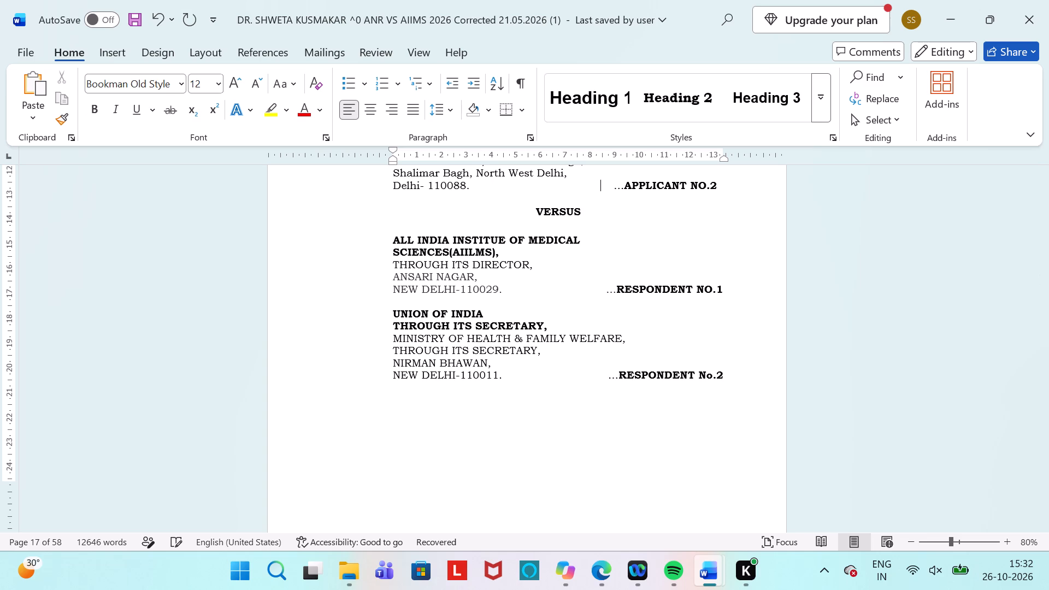
Add two spaces before the "...APPLICANT NO.1" label to line it up with the APPLICANT NO.2 label.
scroll(591, 188, "up", 1)
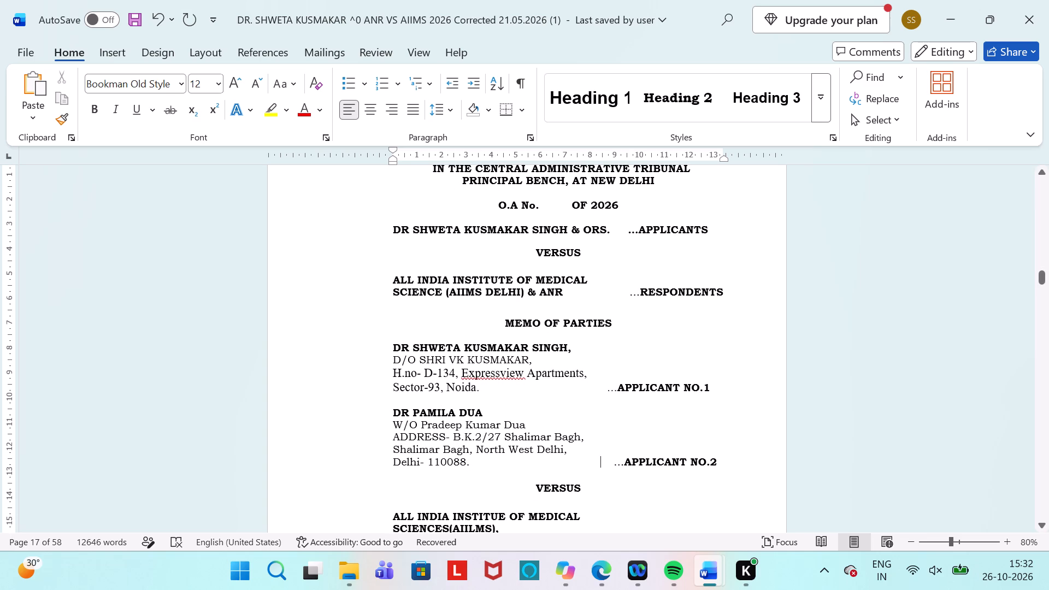
left_click(593, 385)
key("space")
key("space")
Review the alignment of the party labels in the Memo of Parties and the layout of the page that follows.
scroll(593, 385, "down", 1)
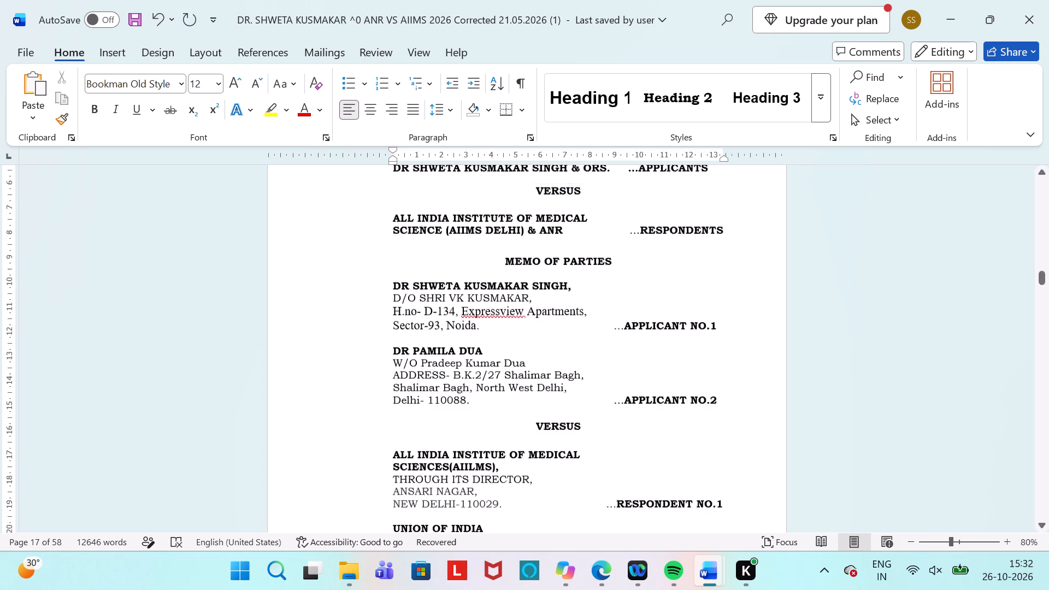
scroll(593, 385, "down", 6)
scroll(593, 385, "up", 1)
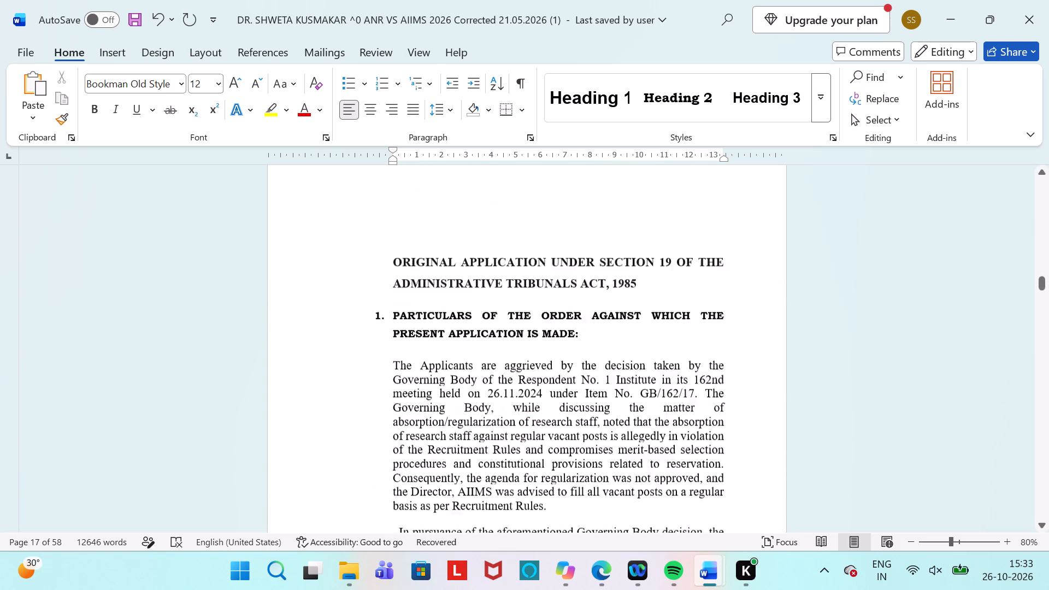
scroll(593, 385, "up", 1)
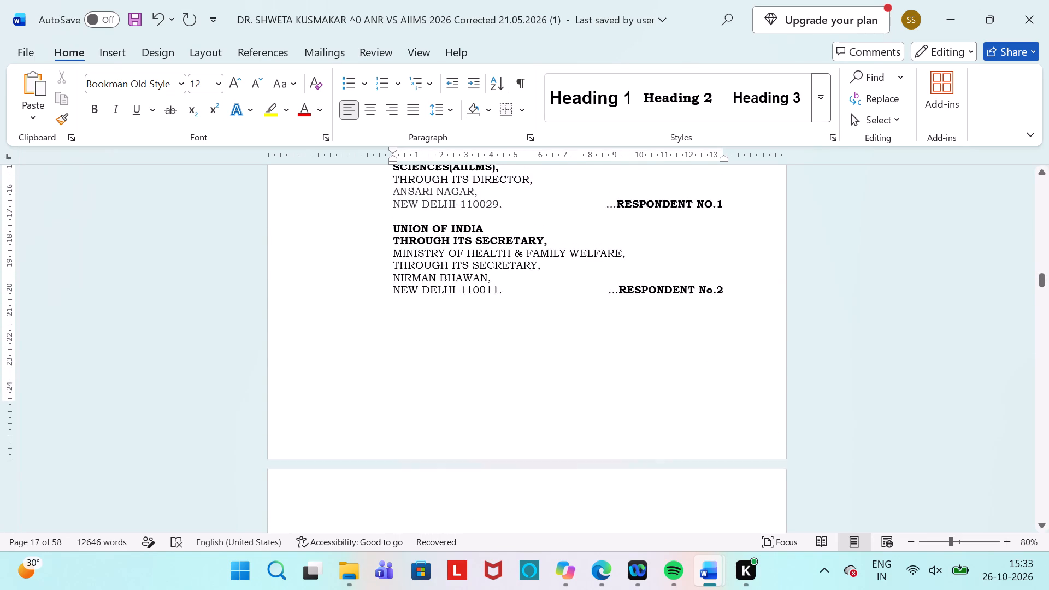
scroll(593, 385, "up", 1)
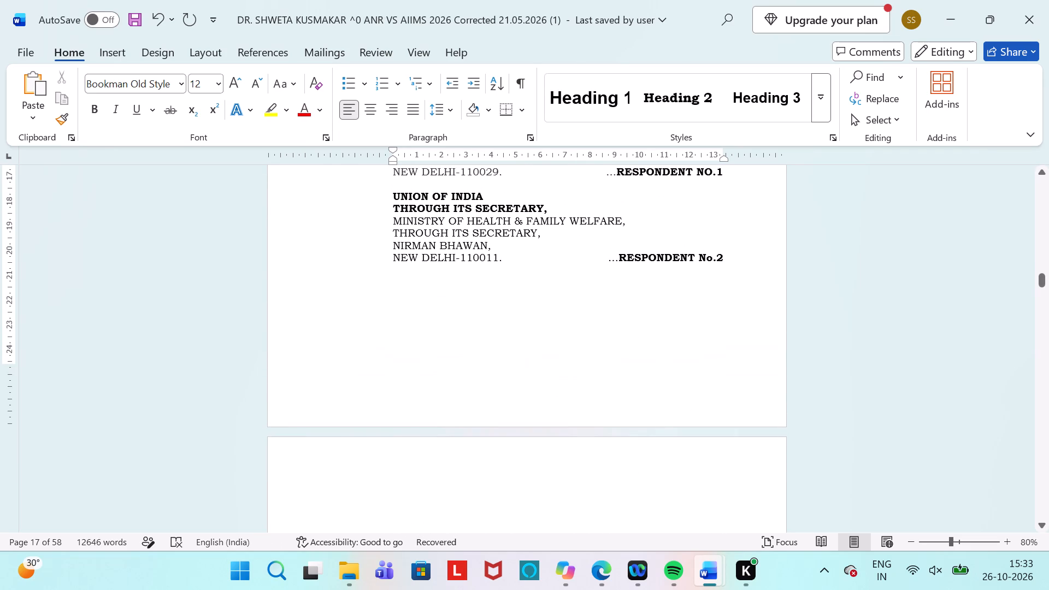
left_click(739, 280)
scroll(556, 362, "up", 4)
scroll(556, 362, "down", 4)
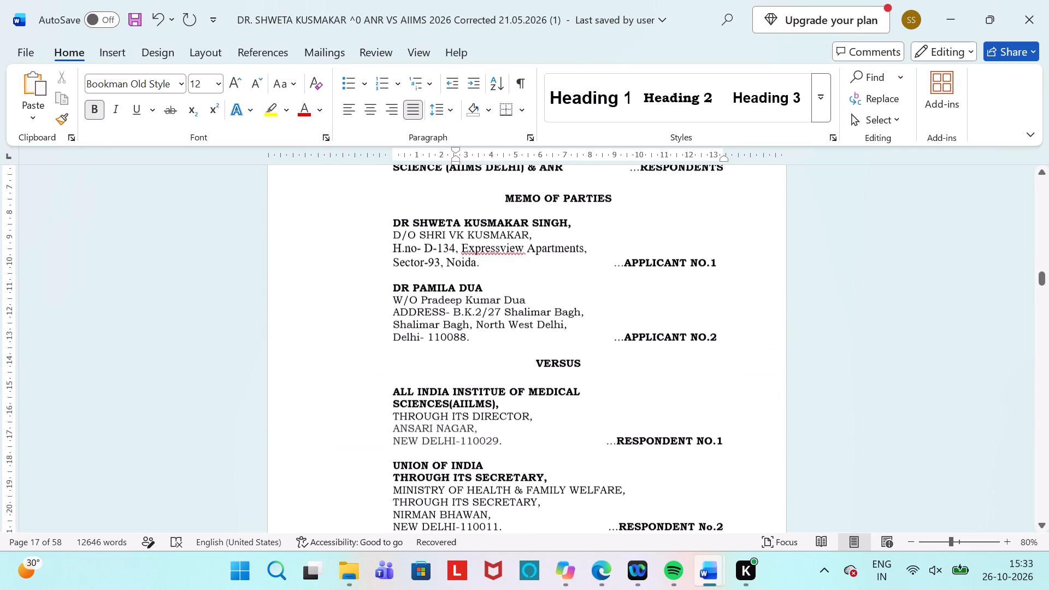
scroll(556, 362, "down", 3)
scroll(556, 362, "up", 3)
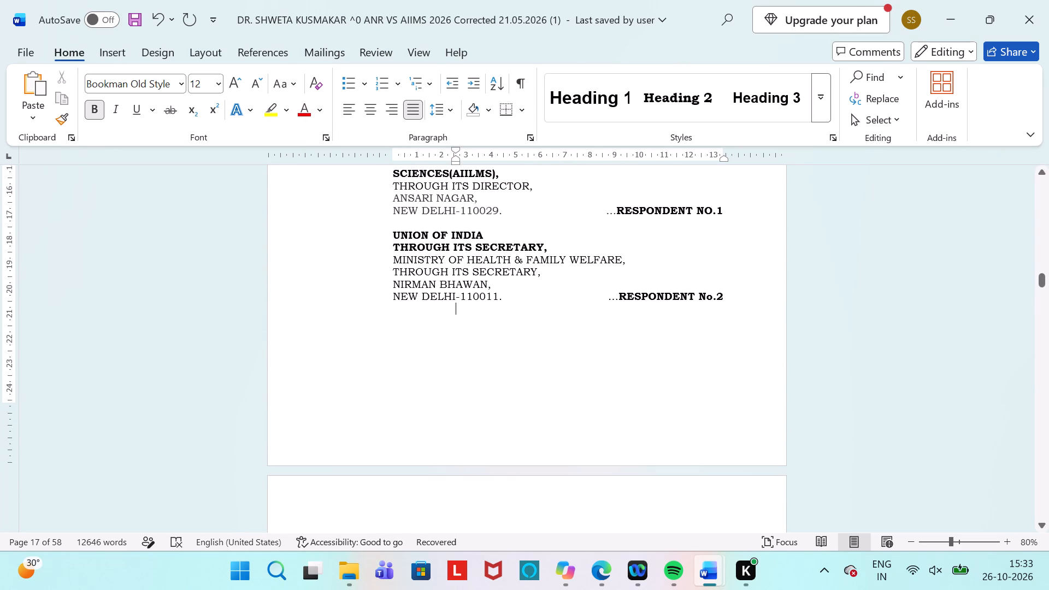
Remove the blank lines above the "ORIGINAL APPLICATION UNDER SECTION 19" heading so it sits directly below Respondent No.2's details.
scroll(501, 403, "down", 1)
left_click(387, 372)
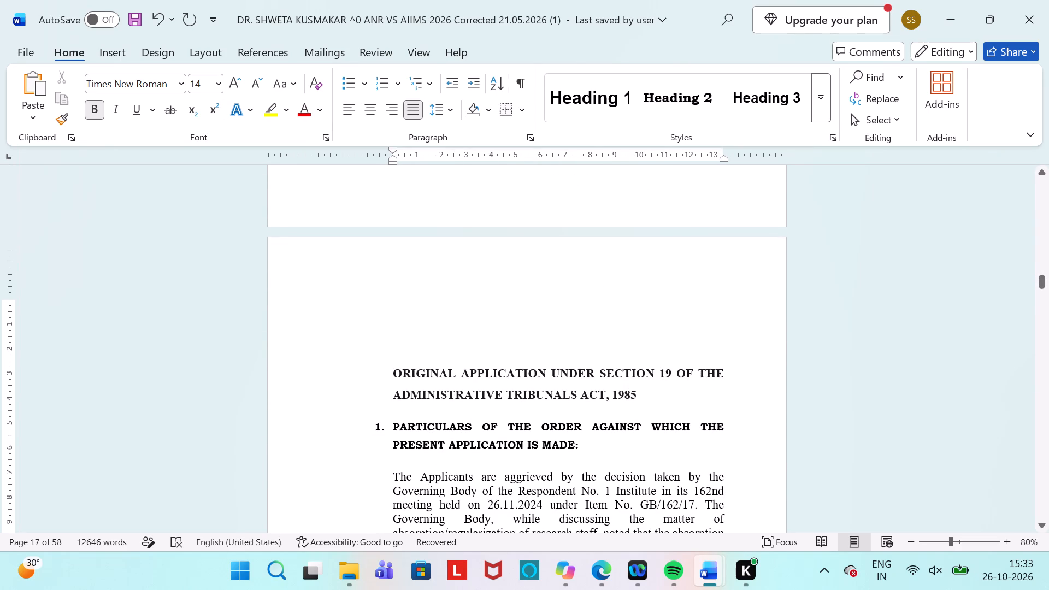
key("BackSpace")
key("BackSpace")
key("BackSpace")
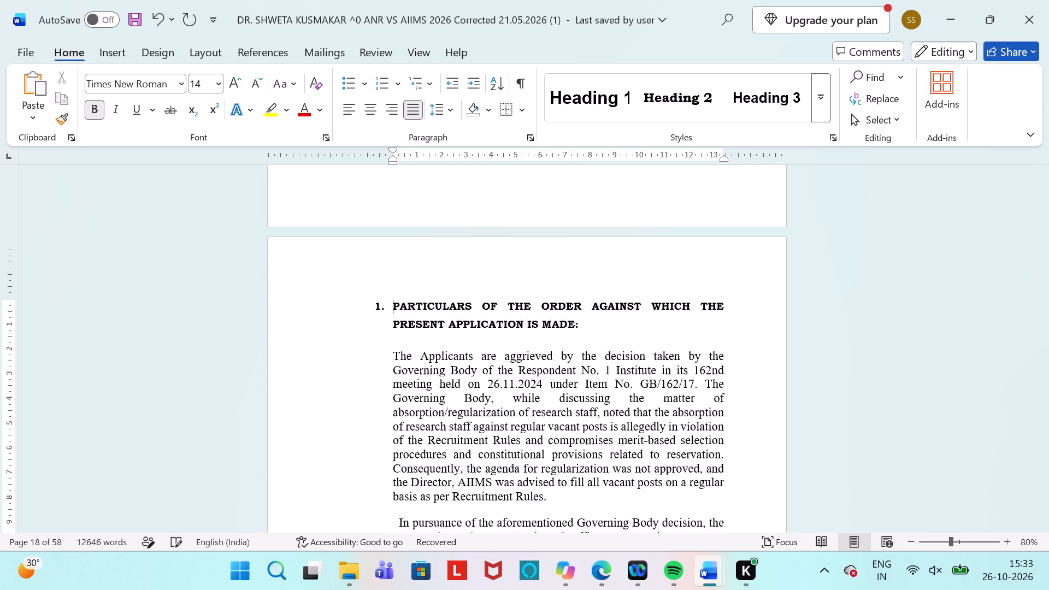
scroll(327, 446, "up", 2)
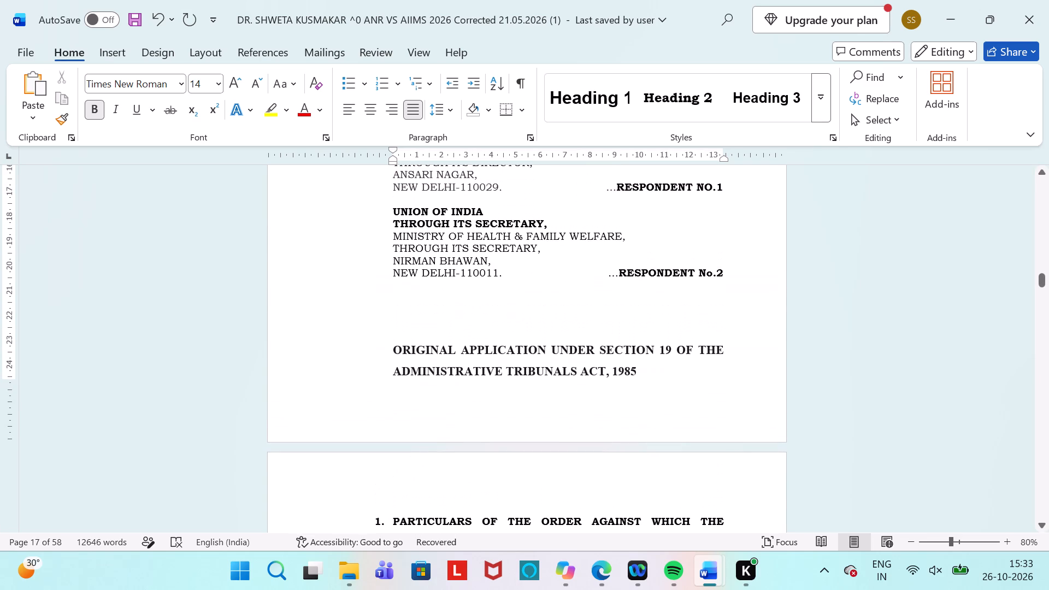
key("BackSpace")
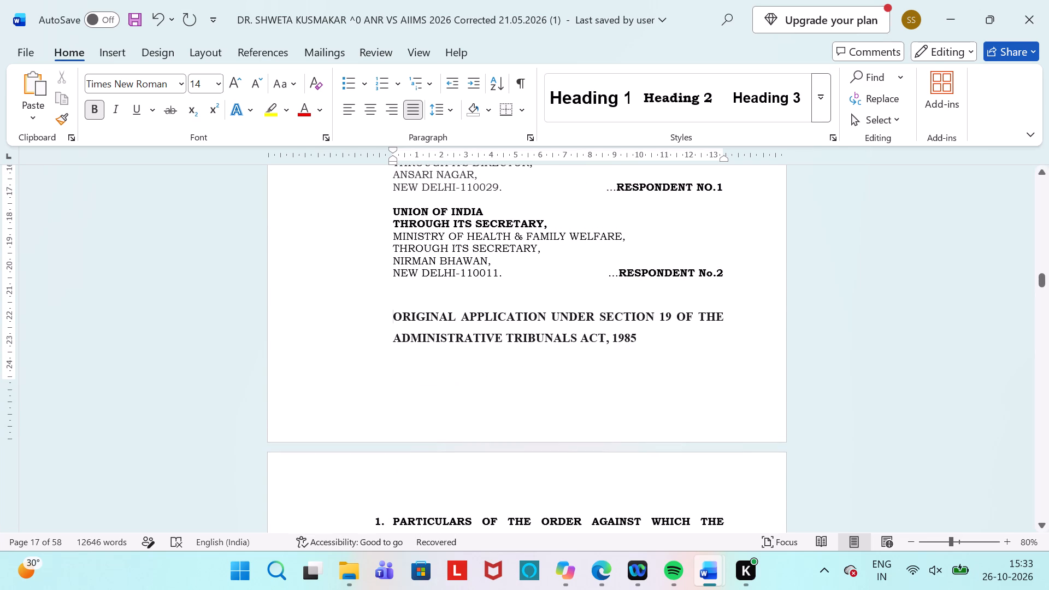
scroll(474, 456, "up", 4)
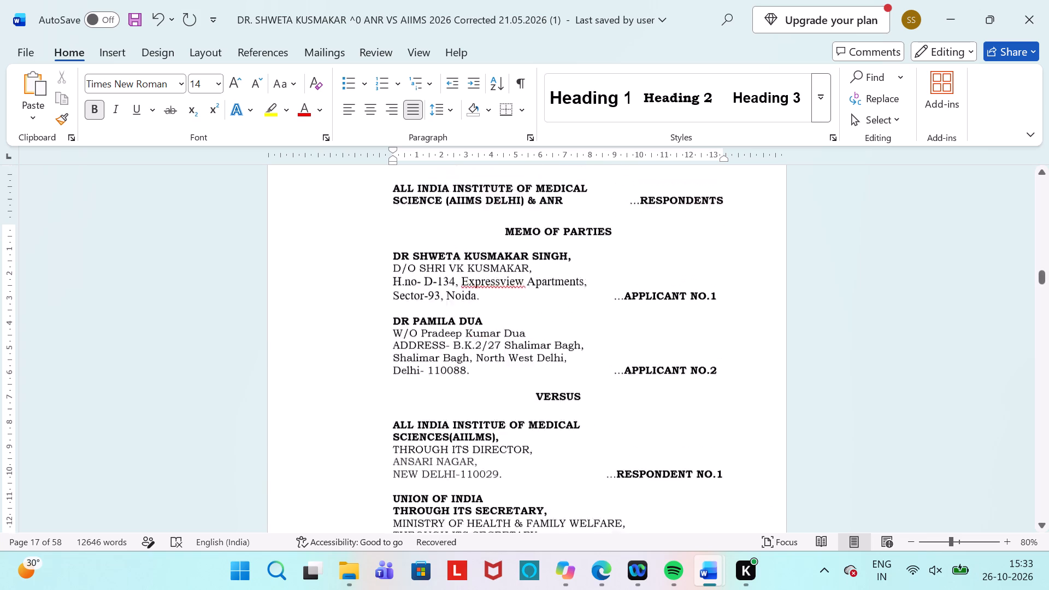
scroll(474, 456, "up", 1)
scroll(474, 456, "down", 1)
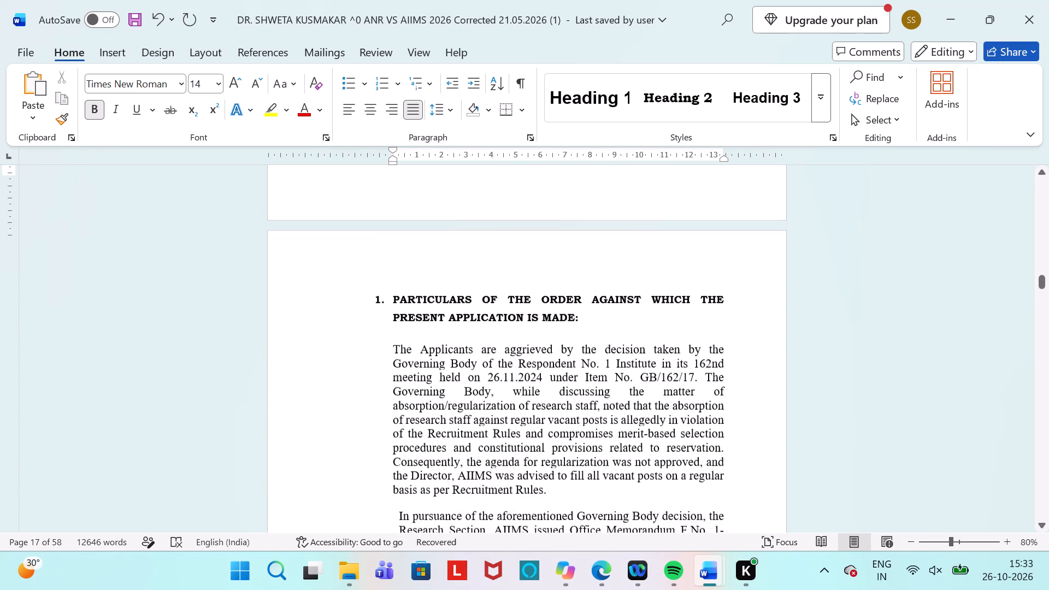
scroll(474, 456, "down", 1)
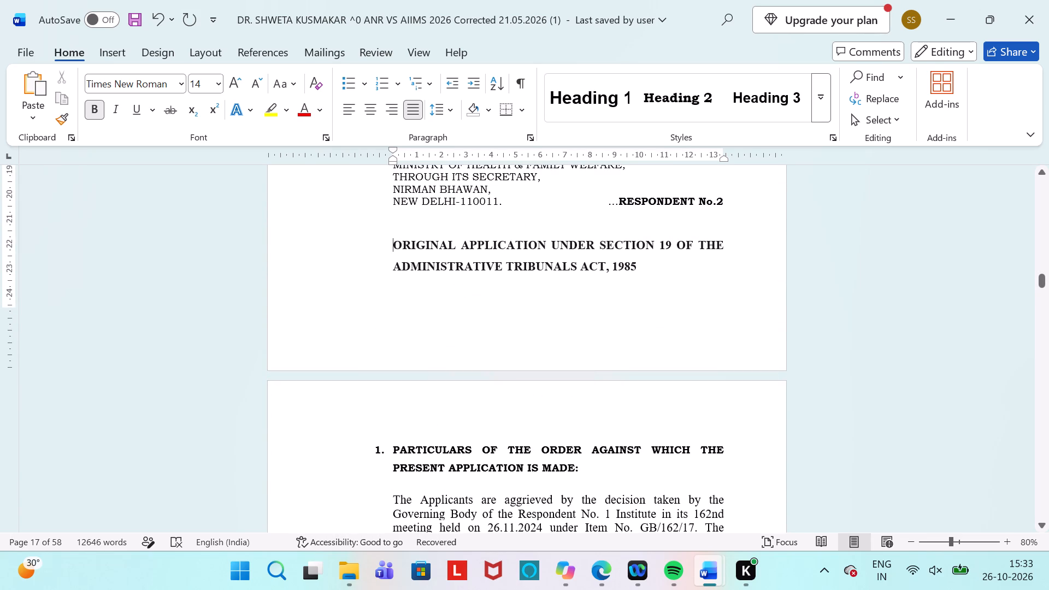
key("BackSpace")
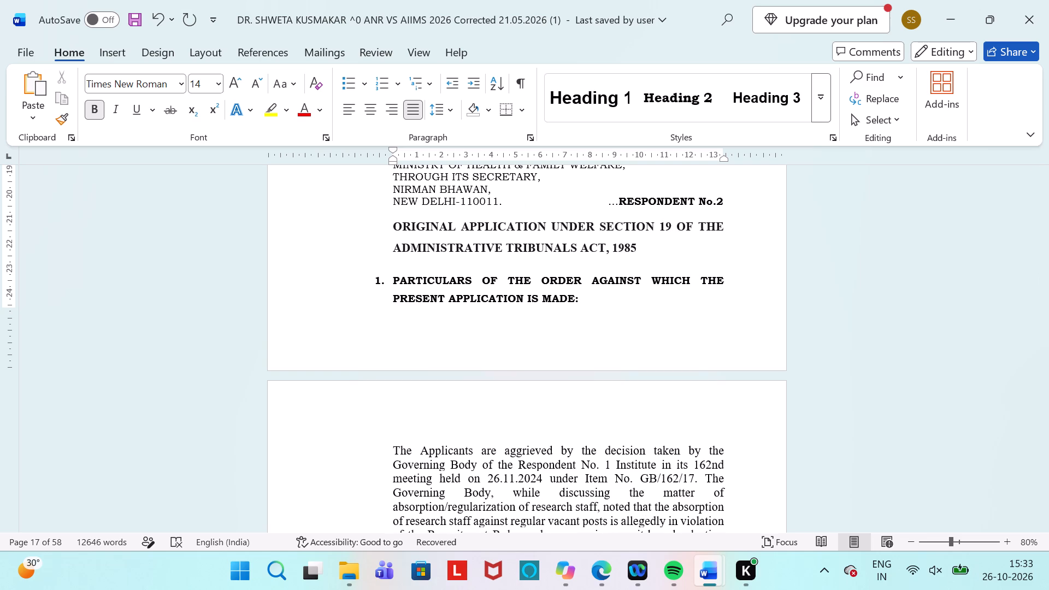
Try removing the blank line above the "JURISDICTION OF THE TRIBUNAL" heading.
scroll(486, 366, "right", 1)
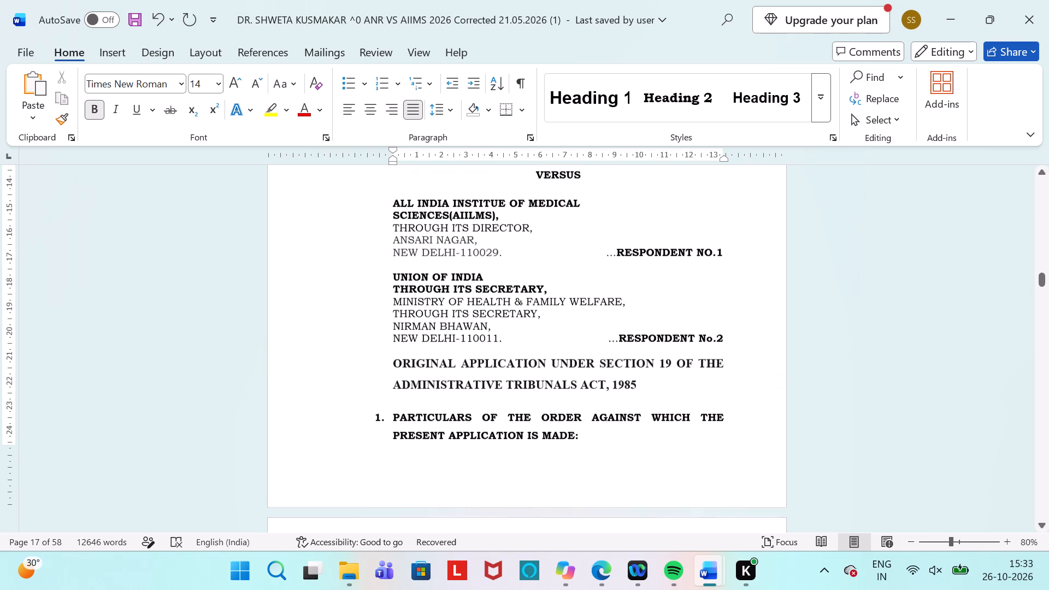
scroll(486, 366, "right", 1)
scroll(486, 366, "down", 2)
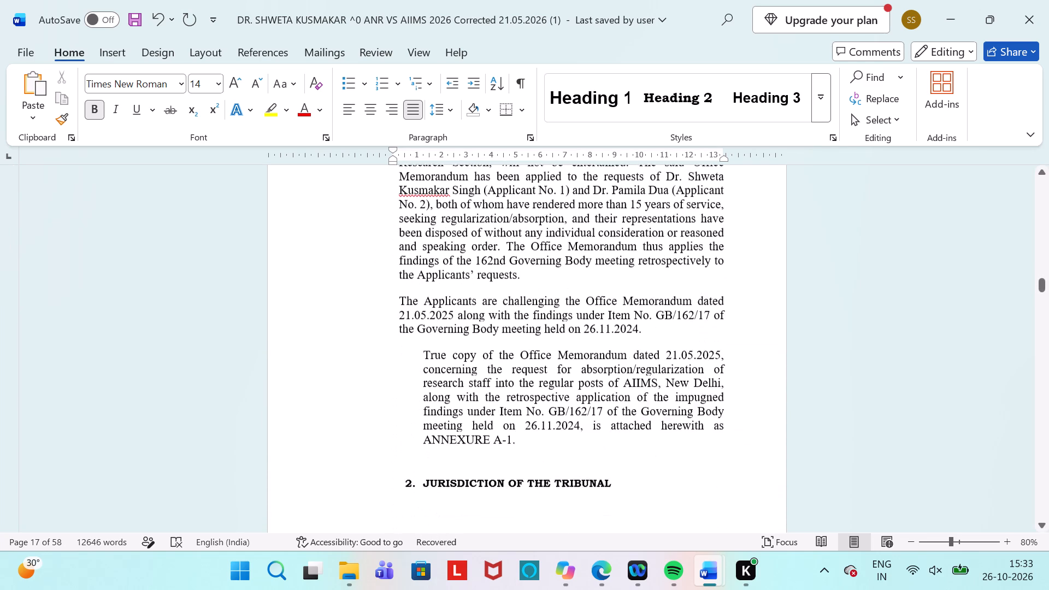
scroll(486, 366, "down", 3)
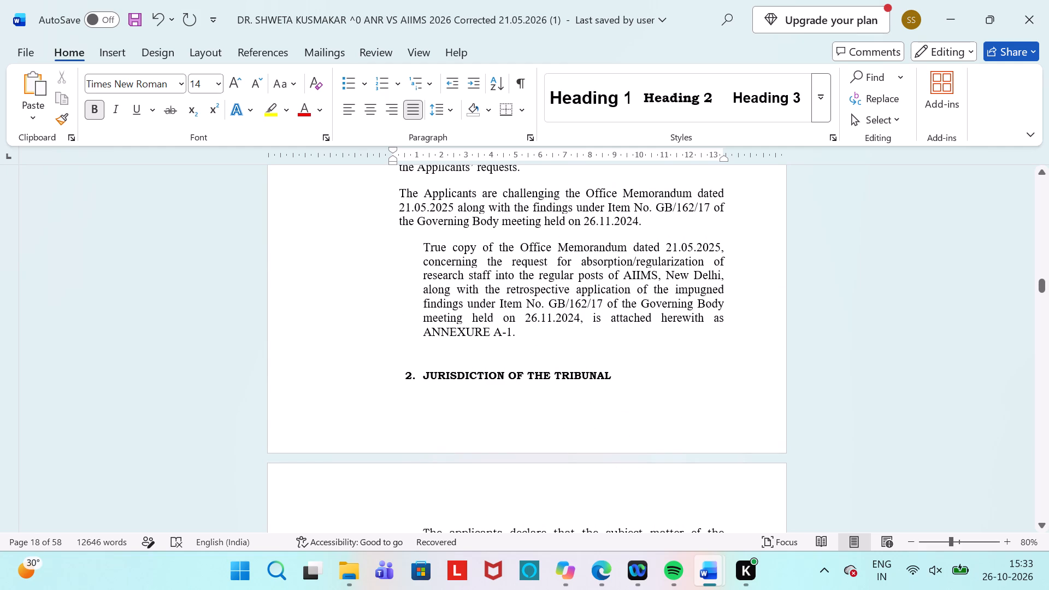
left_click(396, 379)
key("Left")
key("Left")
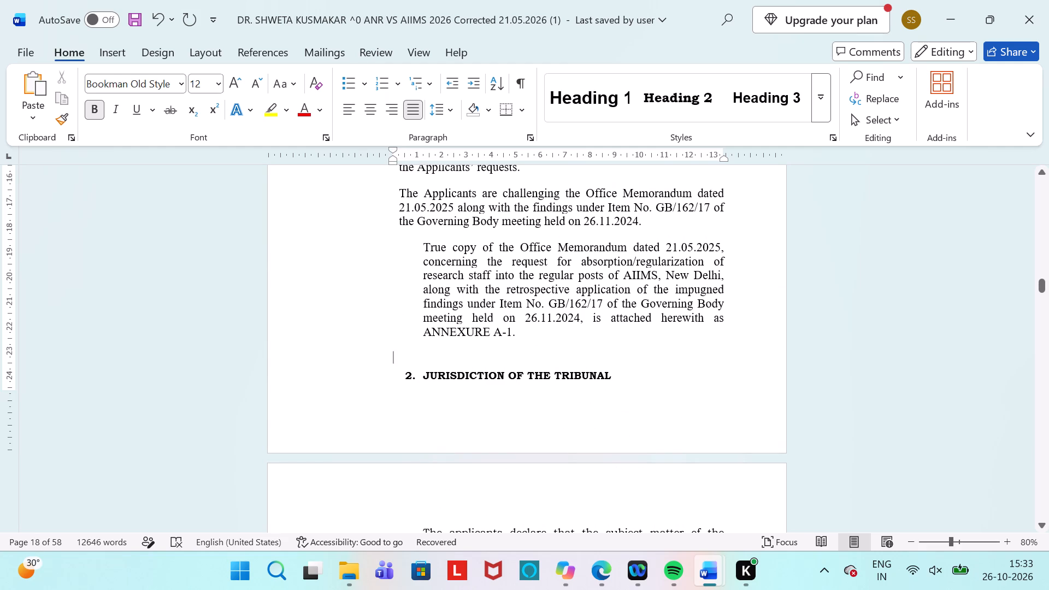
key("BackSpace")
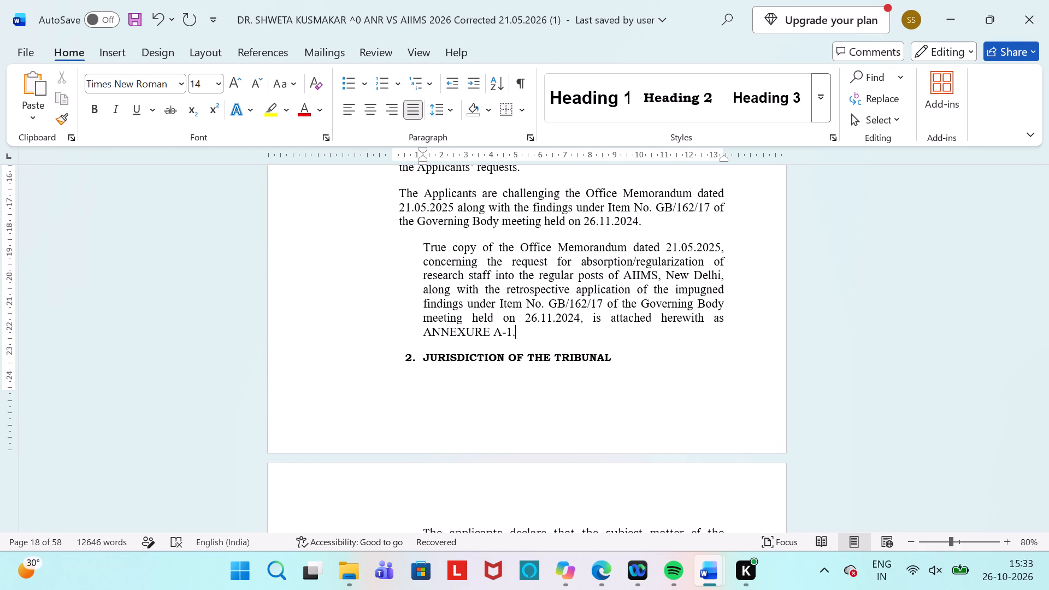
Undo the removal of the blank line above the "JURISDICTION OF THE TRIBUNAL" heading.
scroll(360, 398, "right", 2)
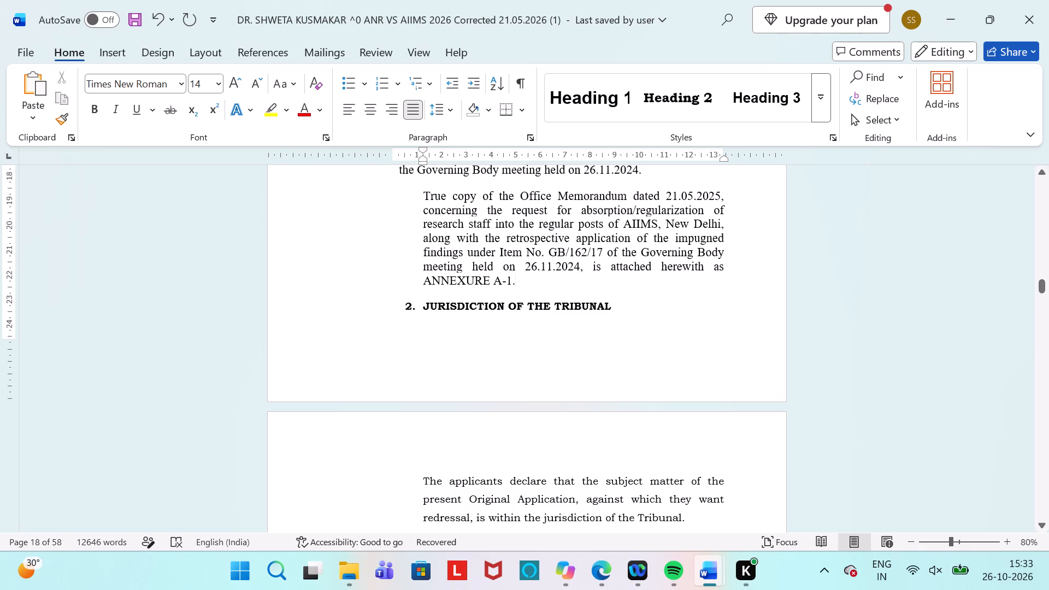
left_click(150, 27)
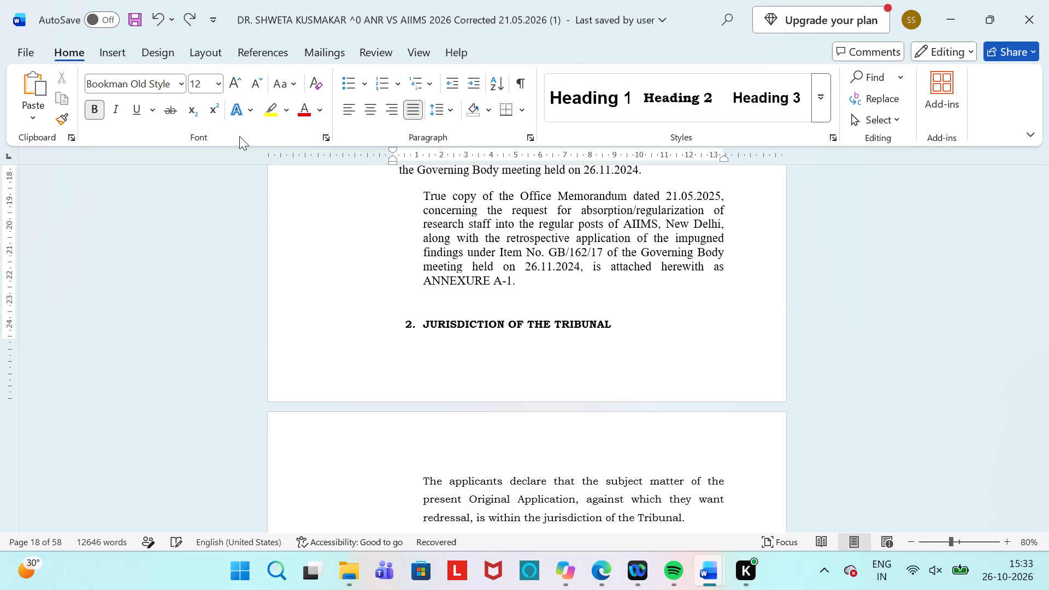
Insert a blank line above the "JURISDICTION OF THE TRIBUNAL" heading to move it onto the next page with its paragraph.
scroll(463, 348, "down", 1)
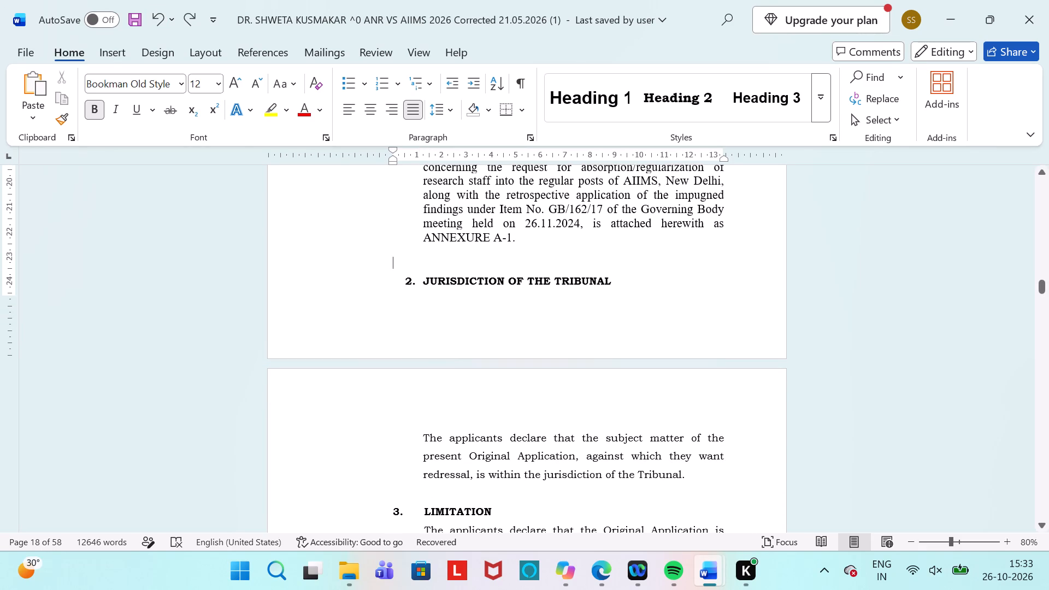
key("Return")
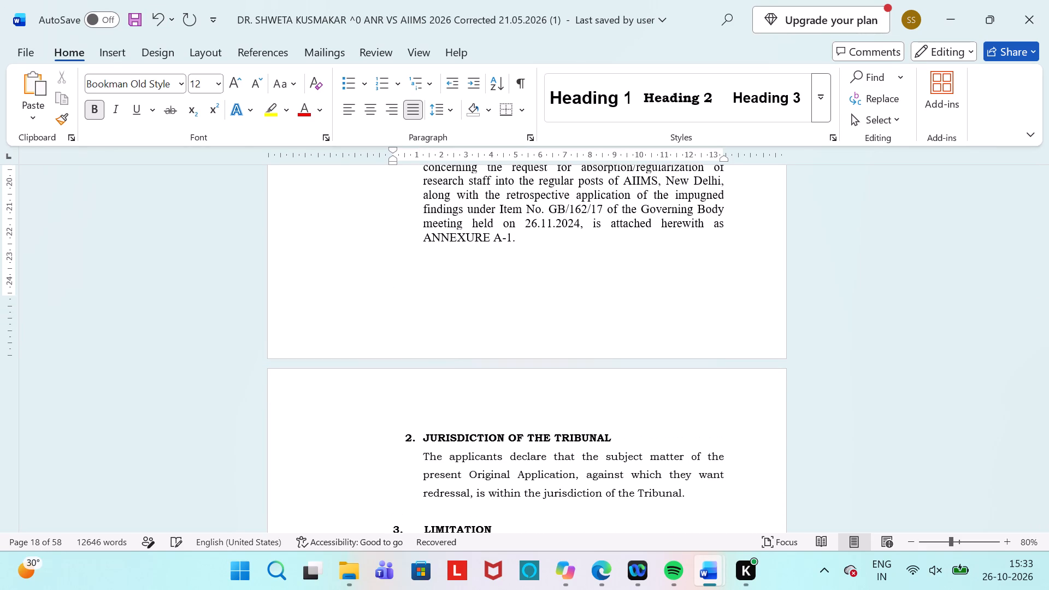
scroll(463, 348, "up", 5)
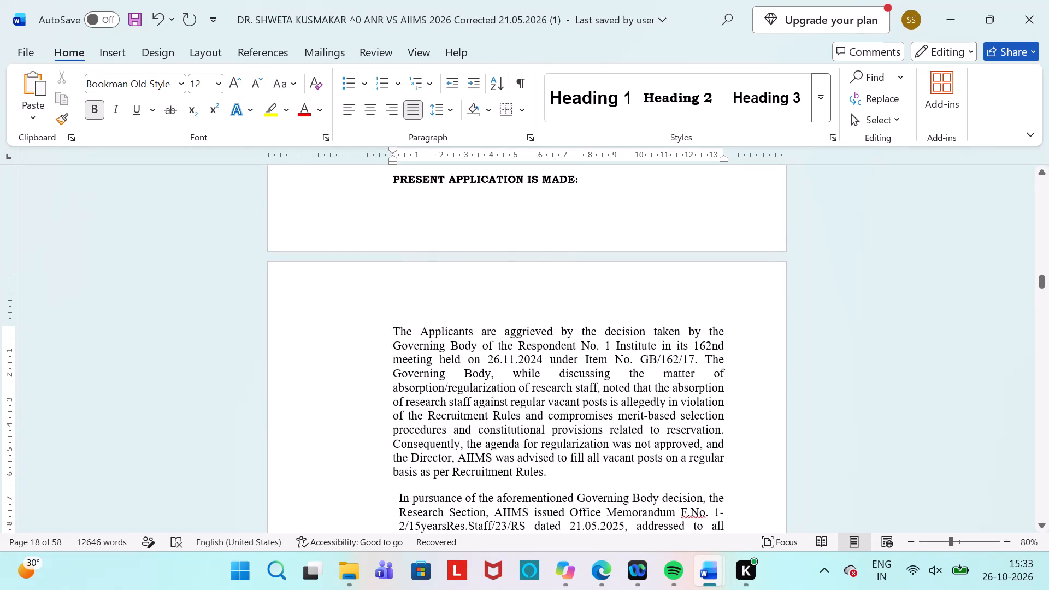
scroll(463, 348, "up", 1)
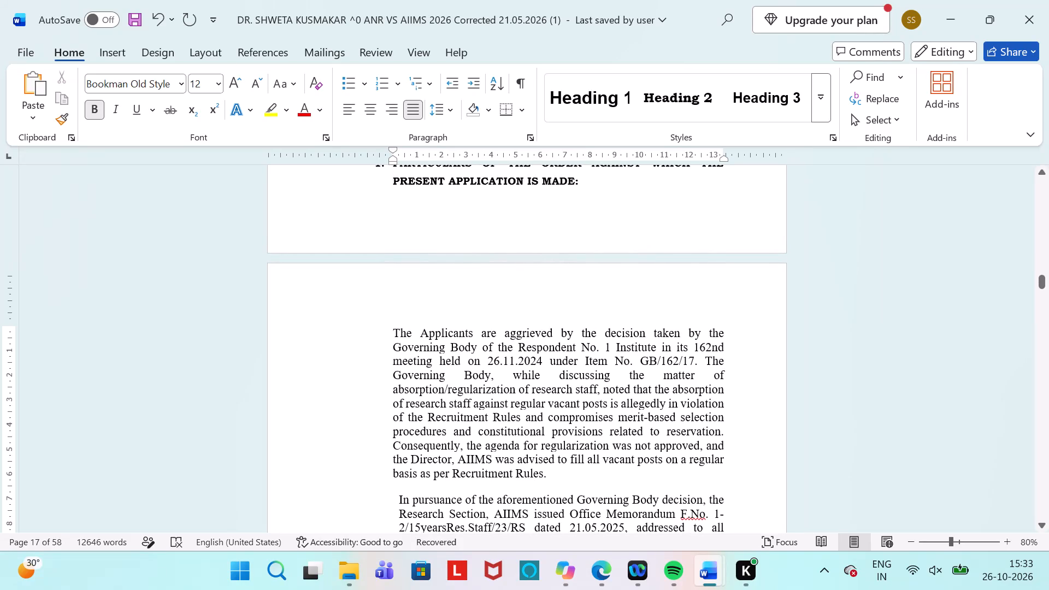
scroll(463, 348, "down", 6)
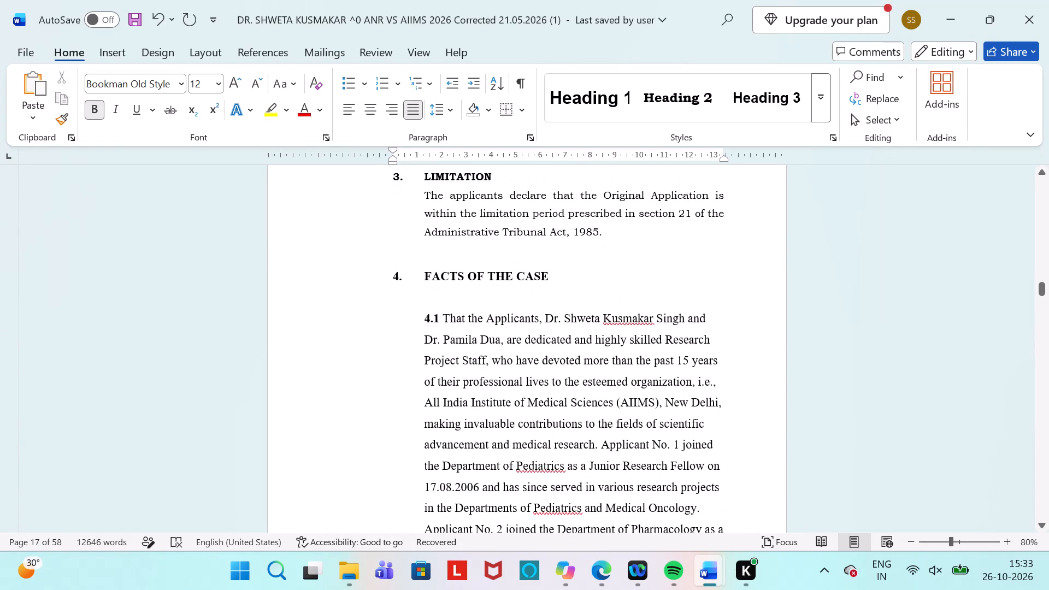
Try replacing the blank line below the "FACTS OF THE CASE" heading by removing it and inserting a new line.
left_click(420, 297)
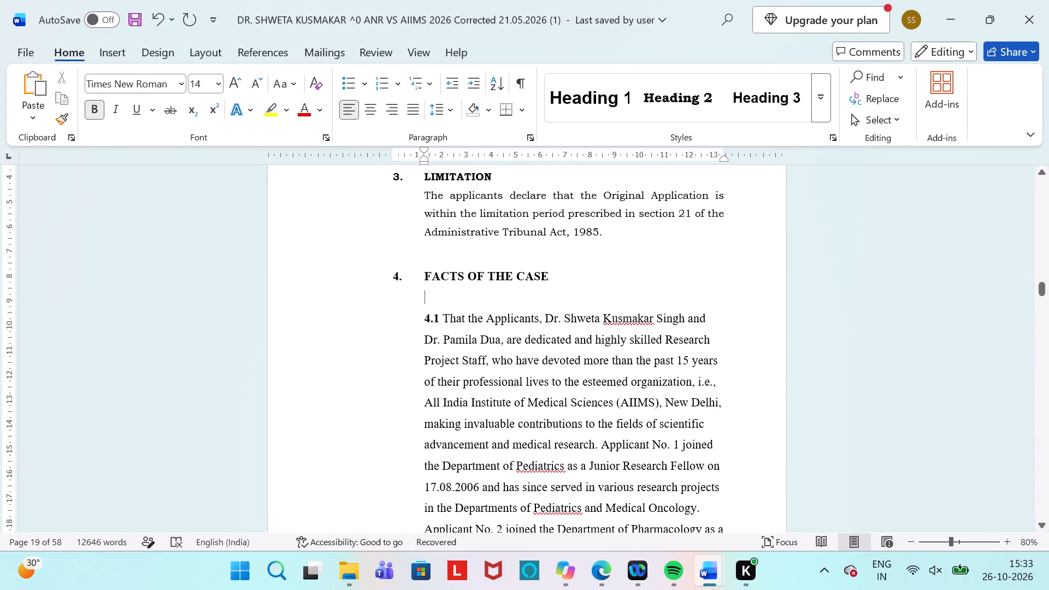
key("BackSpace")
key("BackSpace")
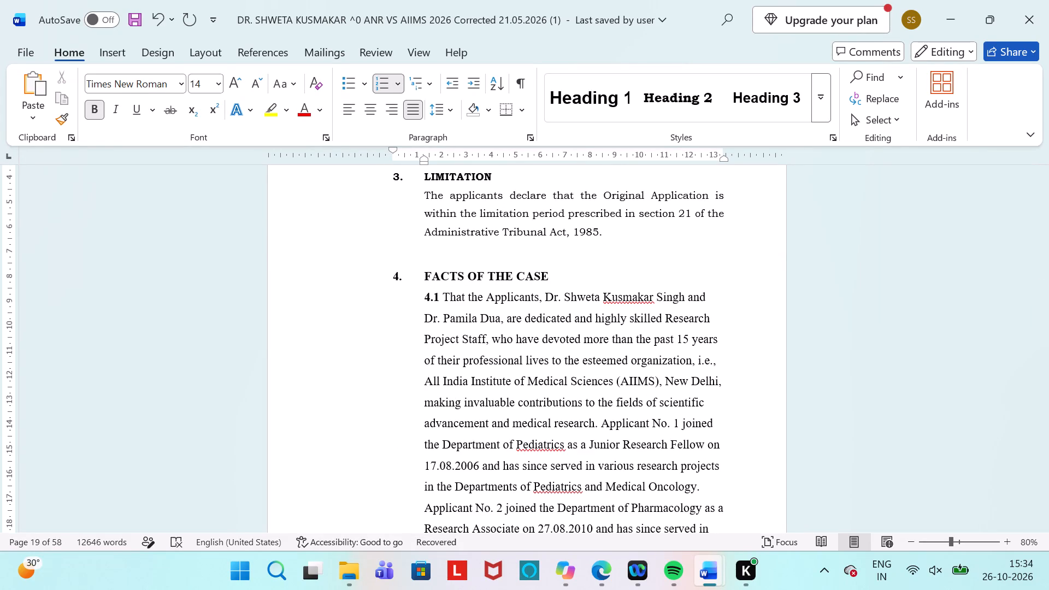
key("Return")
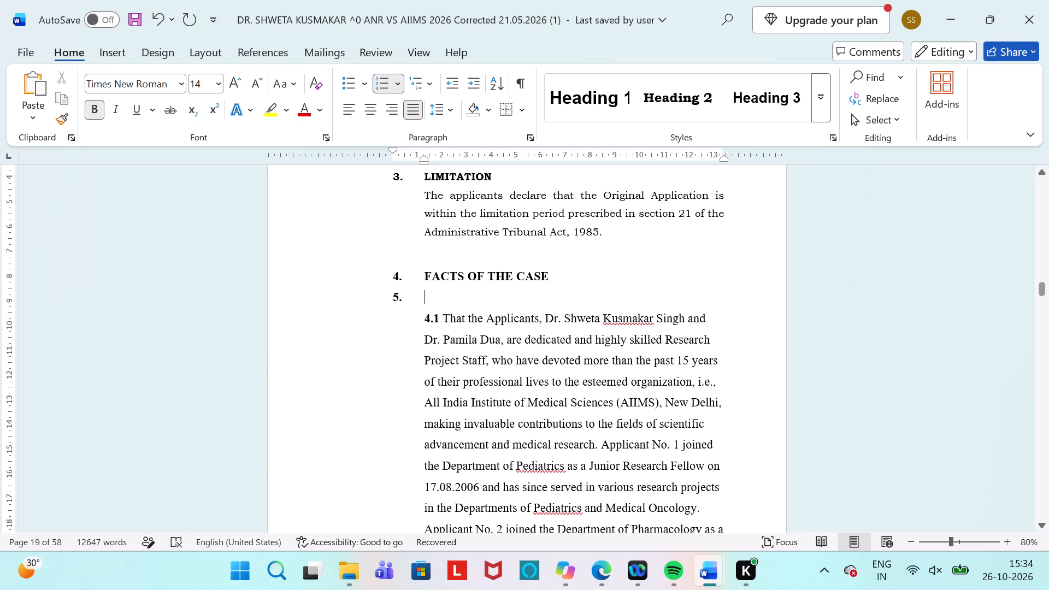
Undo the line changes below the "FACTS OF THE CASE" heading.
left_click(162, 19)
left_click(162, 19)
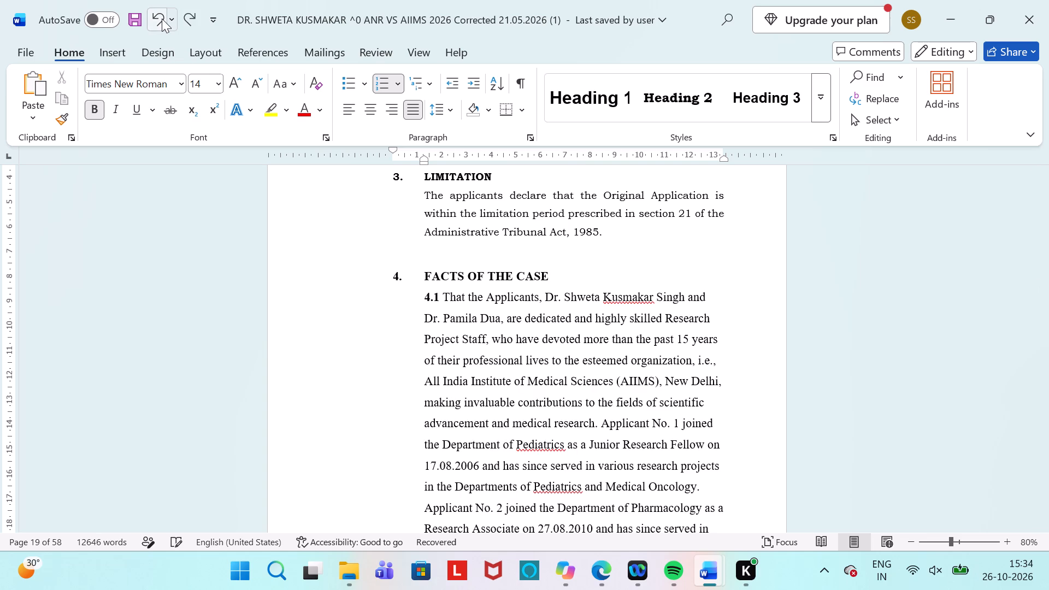
Justify the whole of paragraph 4.1 under "FACTS OF THE CASE", through the Applicant No. 2 engagement line ending 13.05.2026.
scroll(405, 297, "down", 3)
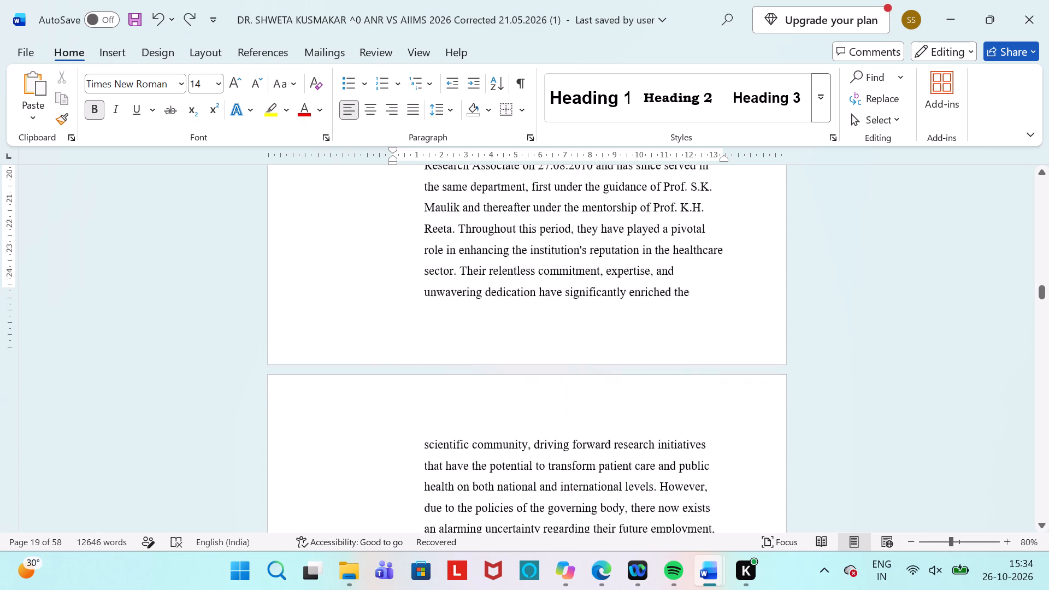
scroll(405, 297, "down", 4)
scroll(405, 297, "up", 4)
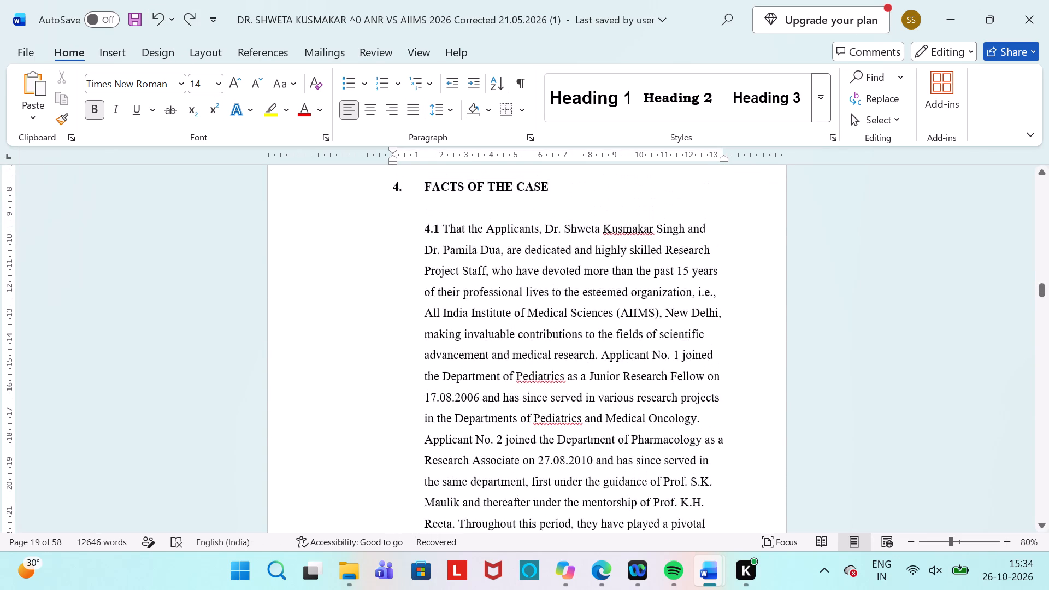
scroll(405, 297, "up", 1)
scroll(405, 297, "right", 1)
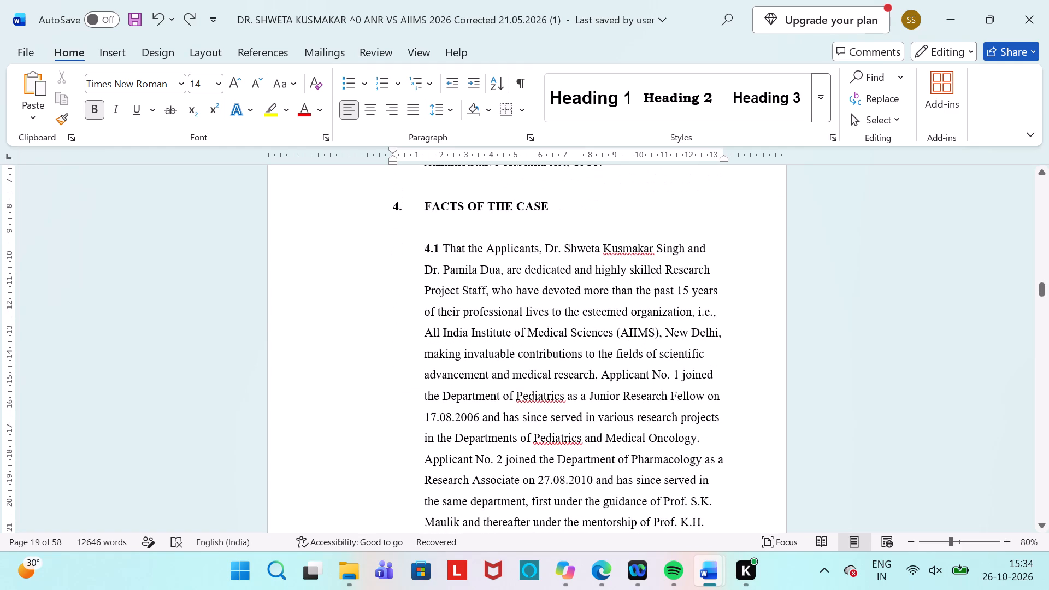
left_click(416, 247)
key("shift+Down")
key("shift+Down")
key("shift+Down")
key("shift+Down")
key("shift+Down")
key("shift+Down")
key("shift+Down")
key("shift+Down")
key("shift+Down")
key("shift+Down")
key("shift+Down")
key("shift+Down")
key("shift+Down")
key("shift+Down")
key("shift+Down")
key("shift+Down")
key("shift+Down")
key("shift+Down")
key("shift+Down")
key("shift+Down")
key("shift+Down")
key("shift+Down")
key("shift+Down")
key("shift+Down")
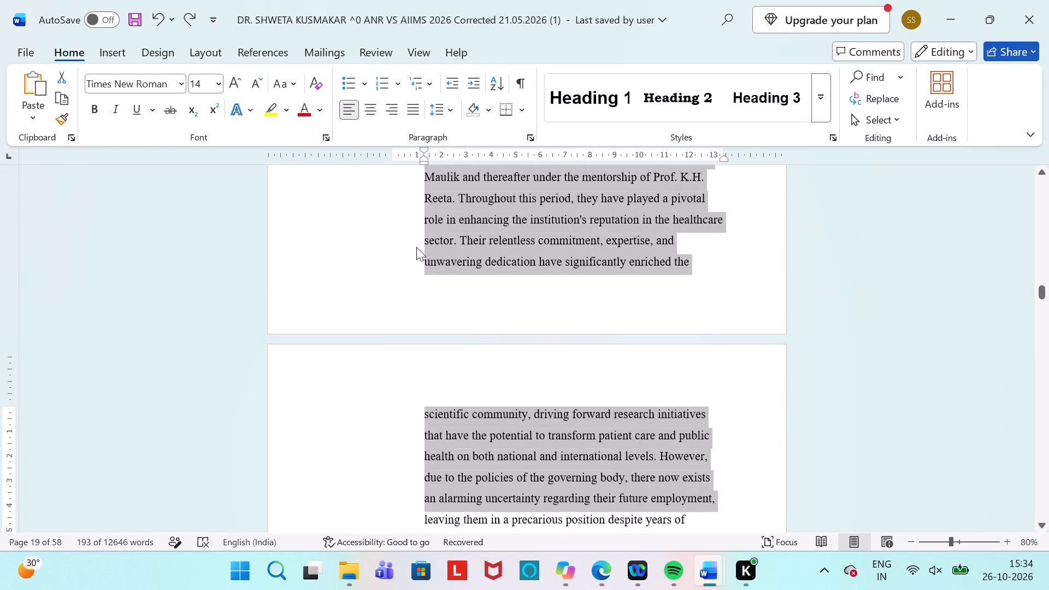
key("shift+Down")
key("shift+Down")
key("shift+Down")
key("shift+Down")
key("shift+Down")
key("shift+Down")
key("shift+Down")
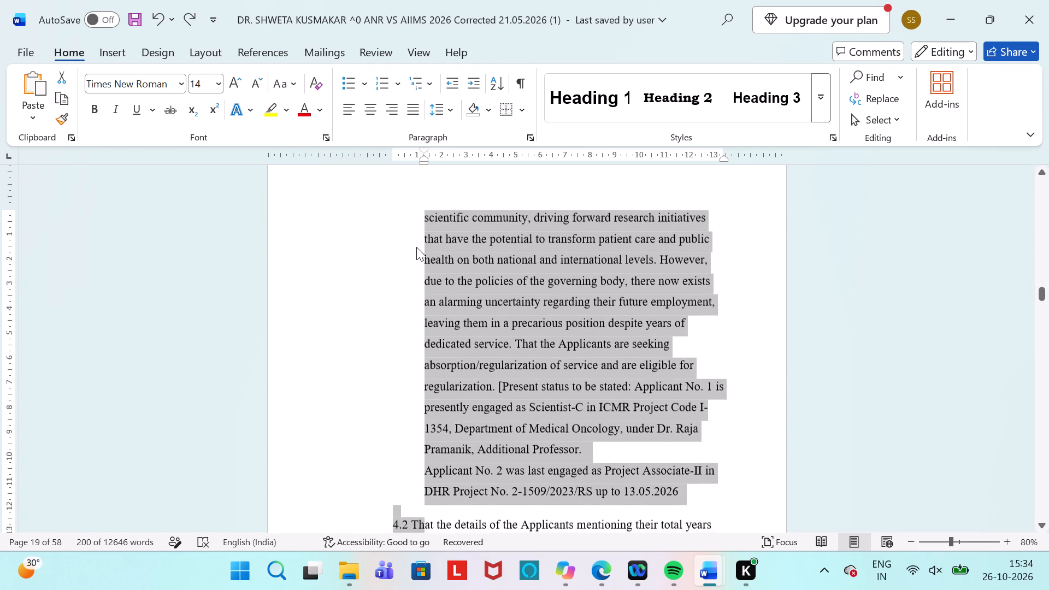
key("shift+Down")
key("shift+Down")
key("shift+Up")
key("shift+Up")
key("shift+Up")
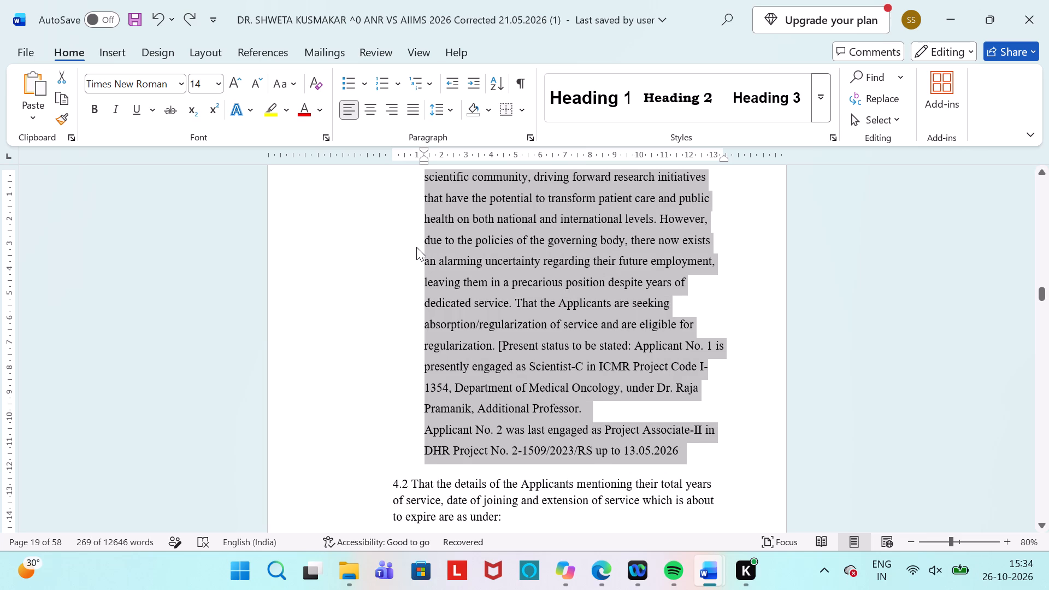
key("shift+Left")
left_click(417, 113)
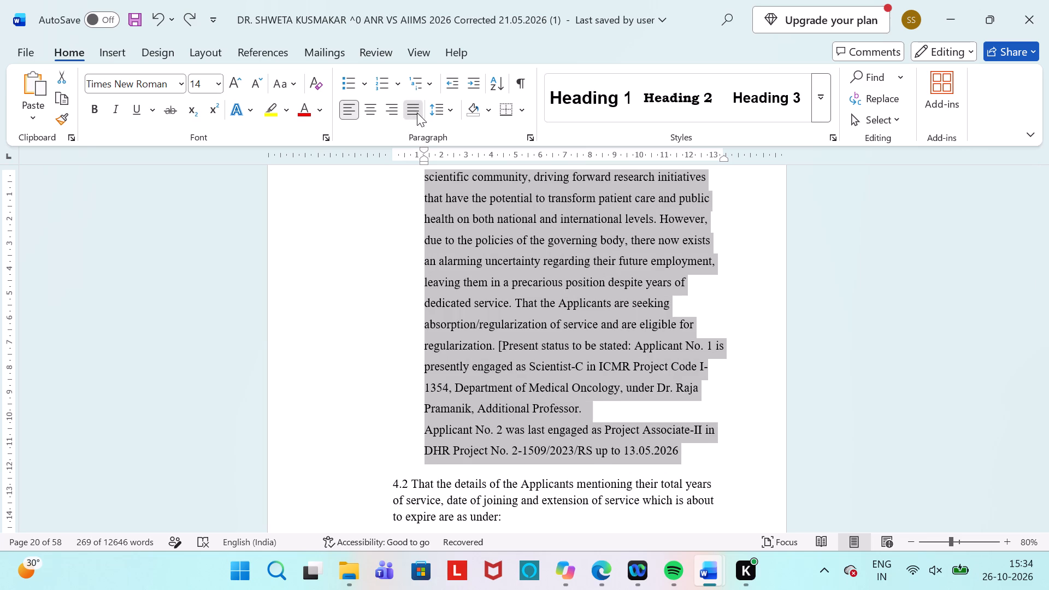
Delete the five extra blank lines between the Applicant No. 1 service table and the Applicant No. 2 heading, keeping one.
scroll(582, 335, "down", 4)
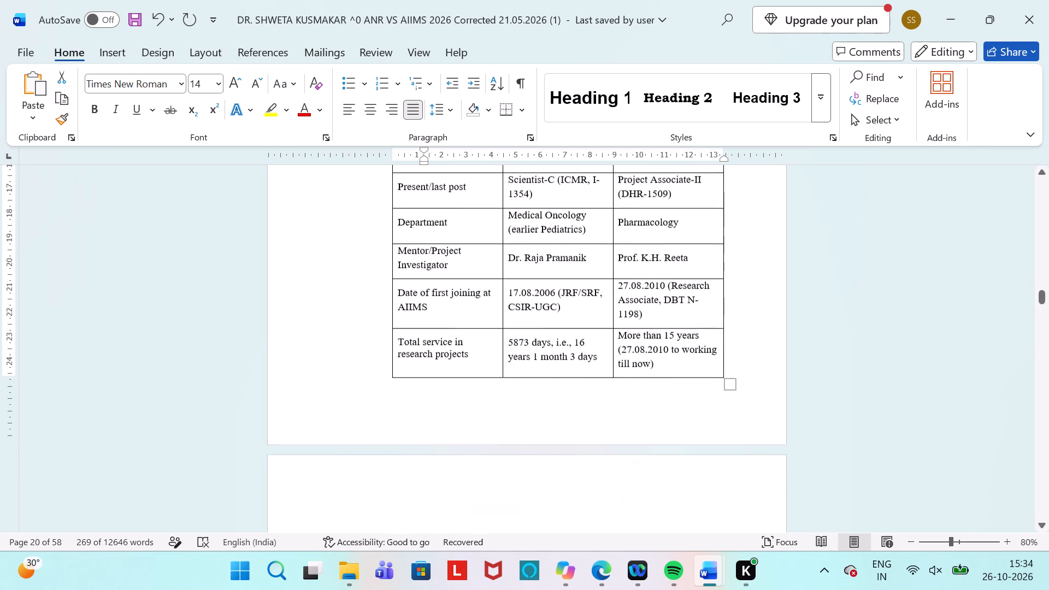
scroll(582, 335, "down", 8)
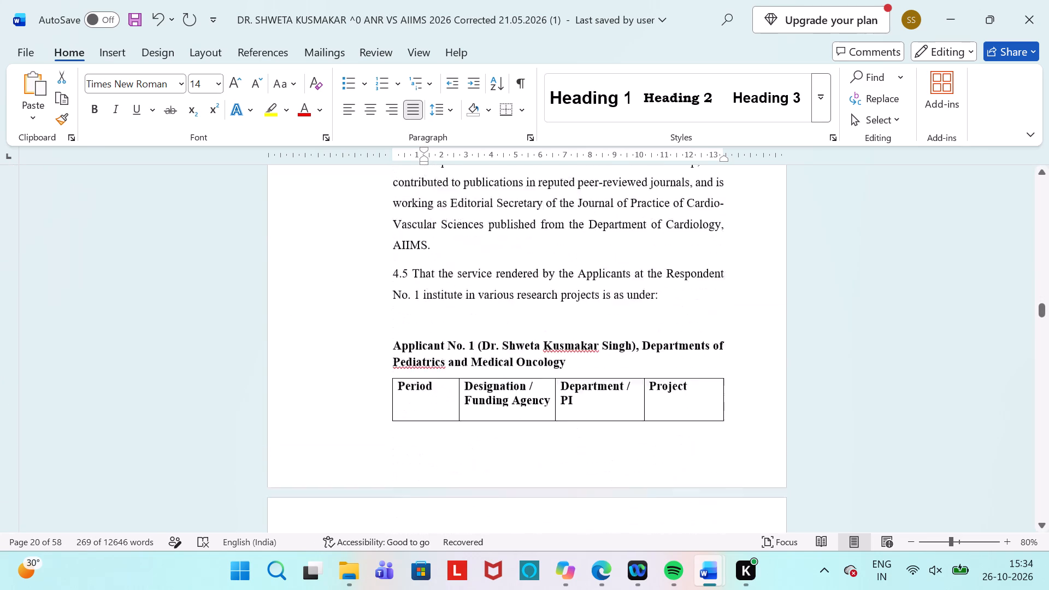
scroll(582, 335, "down", 3)
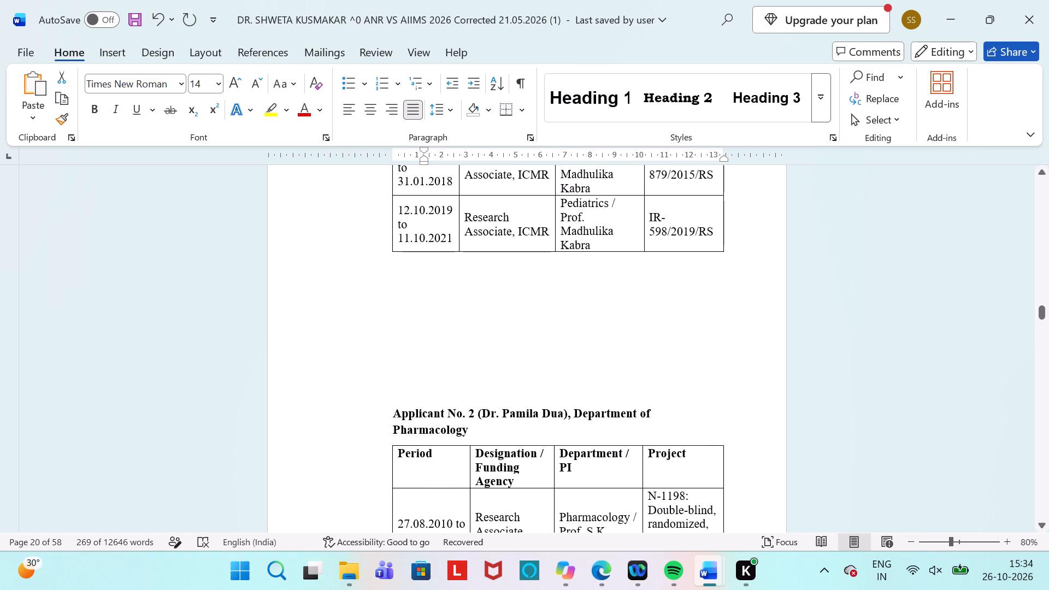
left_click(398, 361)
key("Down")
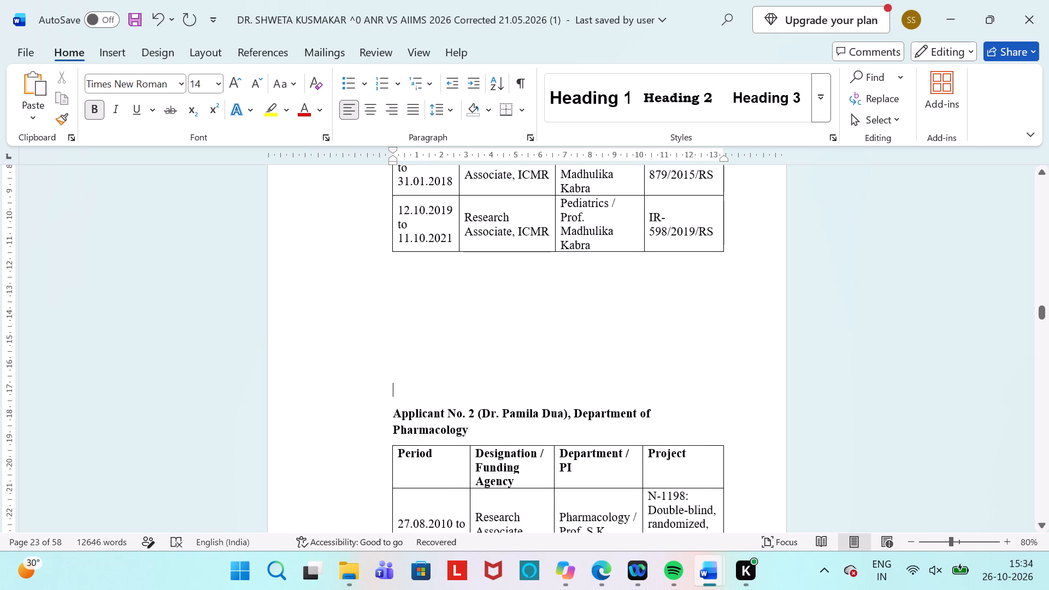
key("shift+Up")
key("shift+Up")
key("shift+Up")
key("shift+Up")
key("shift+Up")
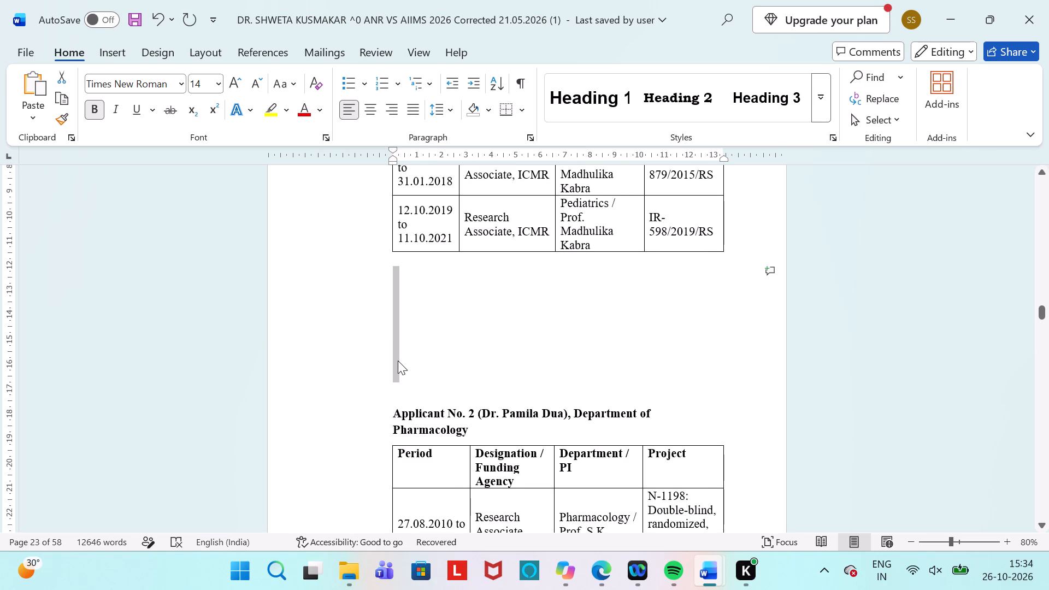
key("BackSpace")
Examine the Applicant No. 1 service table under paragraph 4.5, checking its page break, period dates and spacing before the Applicant No. 2 heading.
scroll(398, 361, "up", 1)
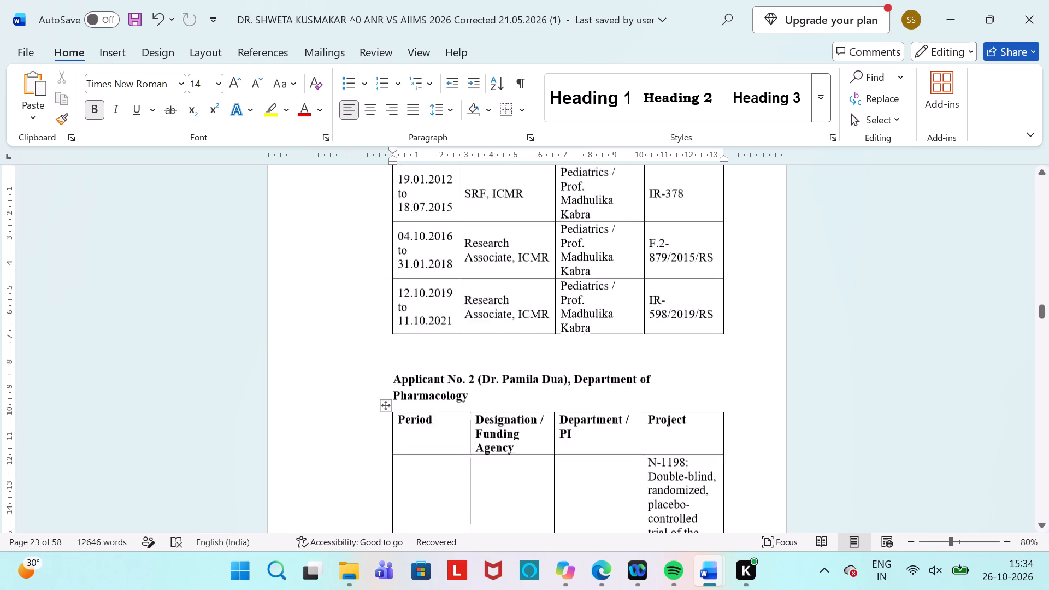
scroll(398, 361, "up", 2)
scroll(398, 361, "down", 2)
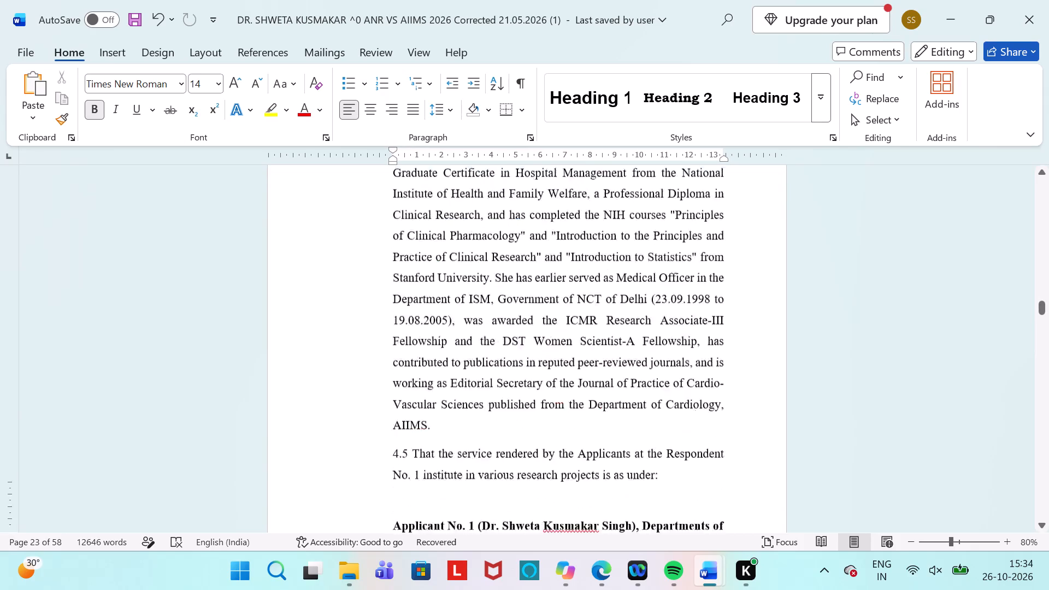
scroll(398, 361, "down", 4)
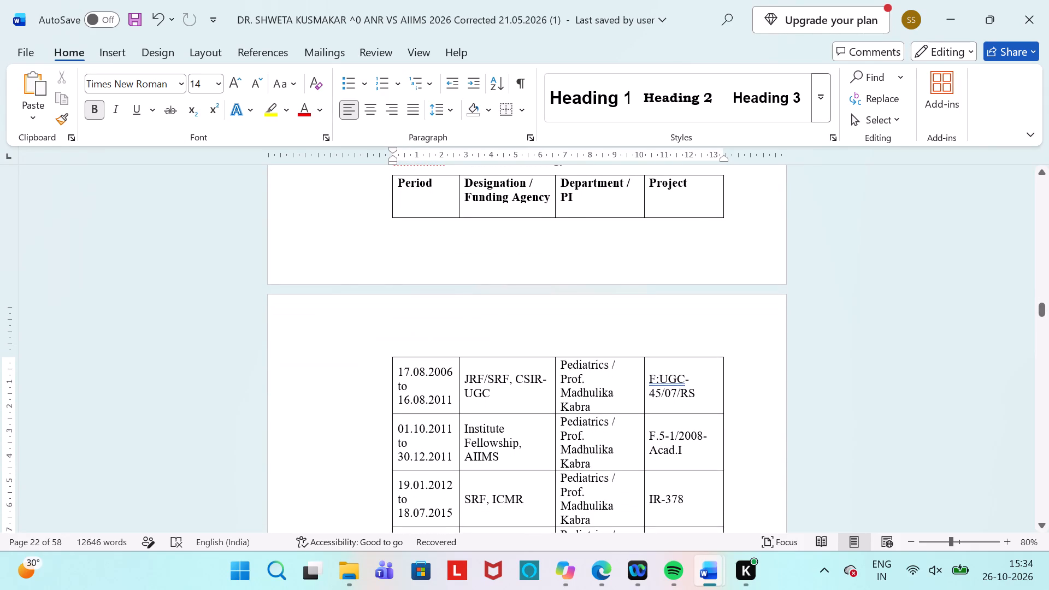
scroll(498, 481, "down", 2)
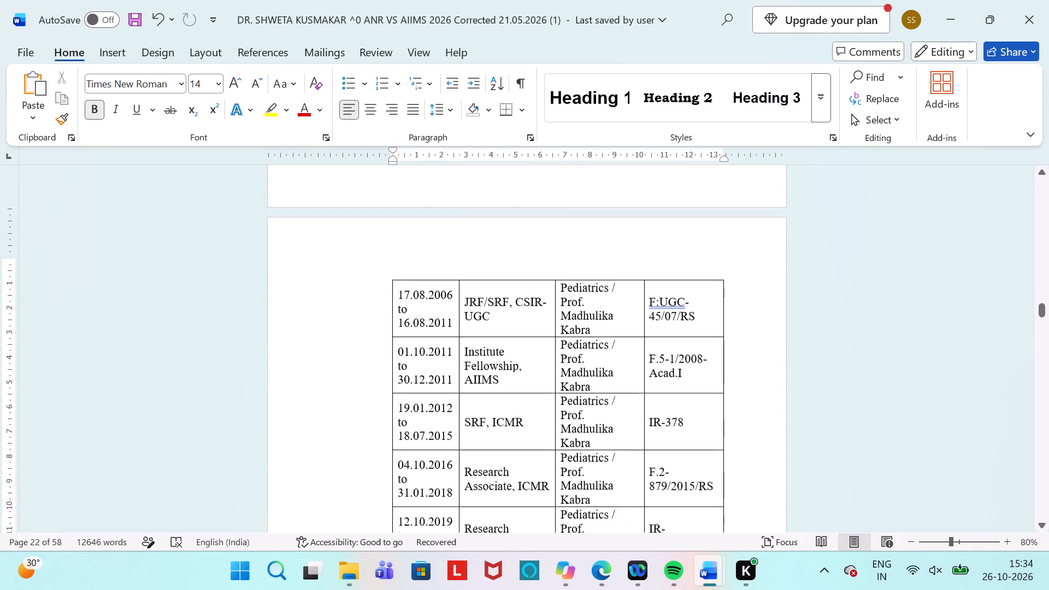
scroll(498, 481, "down", 3)
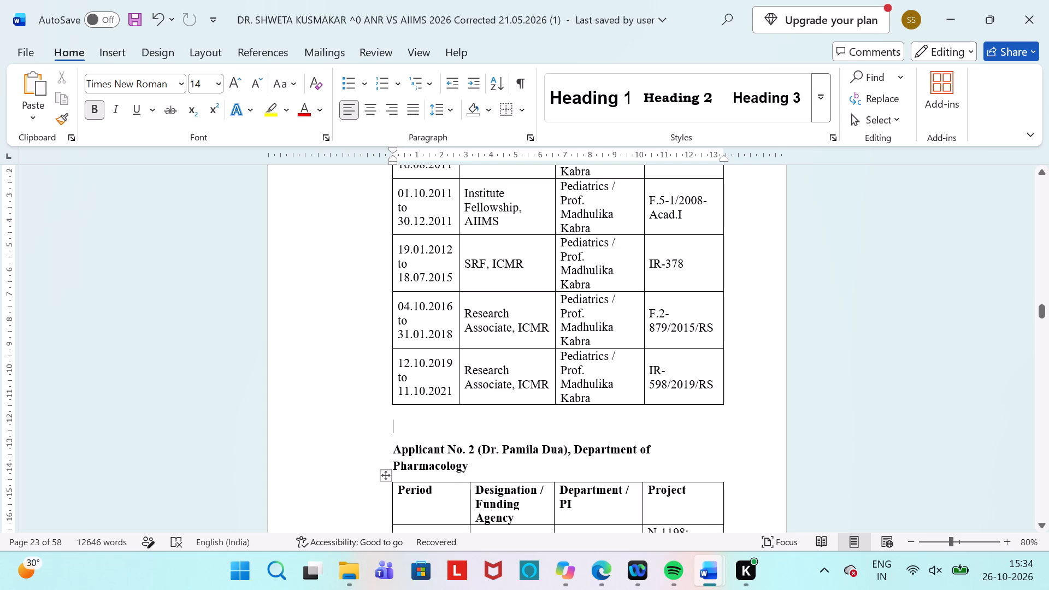
scroll(449, 390, "up", 2)
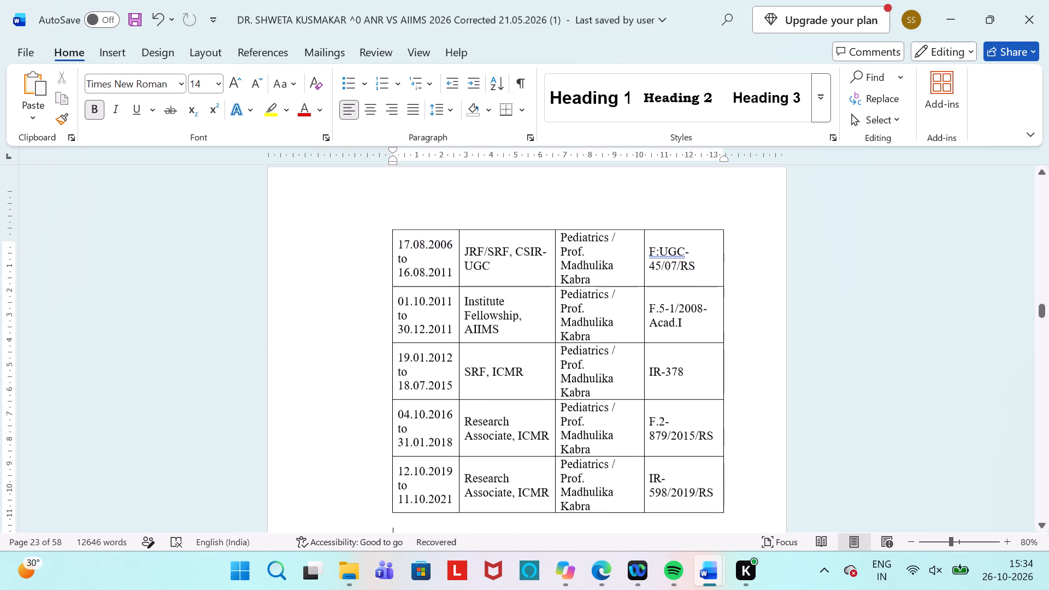
scroll(449, 390, "up", 1)
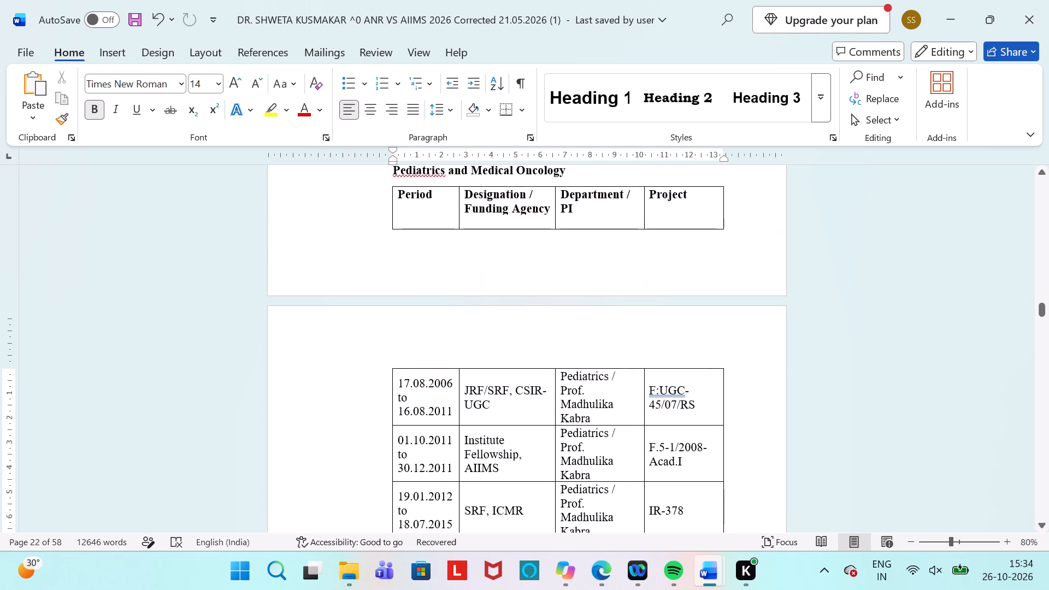
left_click(452, 381)
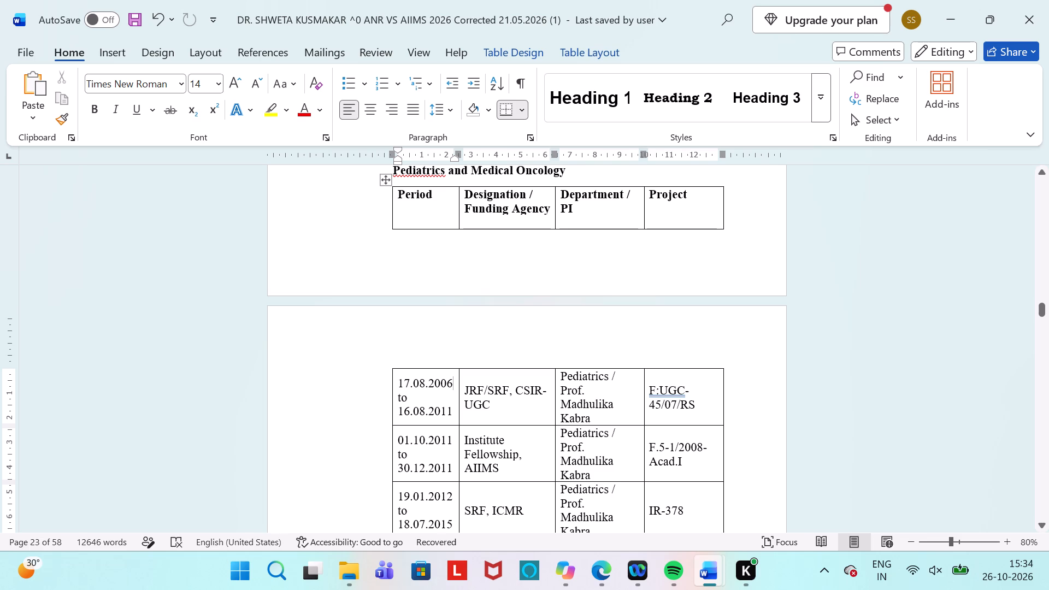
scroll(452, 381, "down", 2)
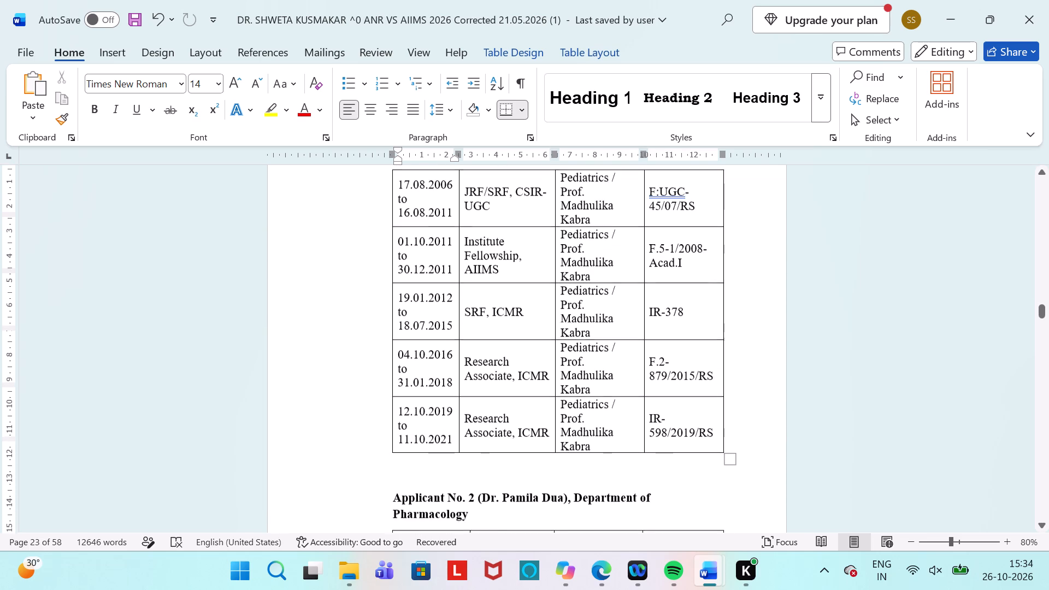
scroll(452, 381, "down", 1)
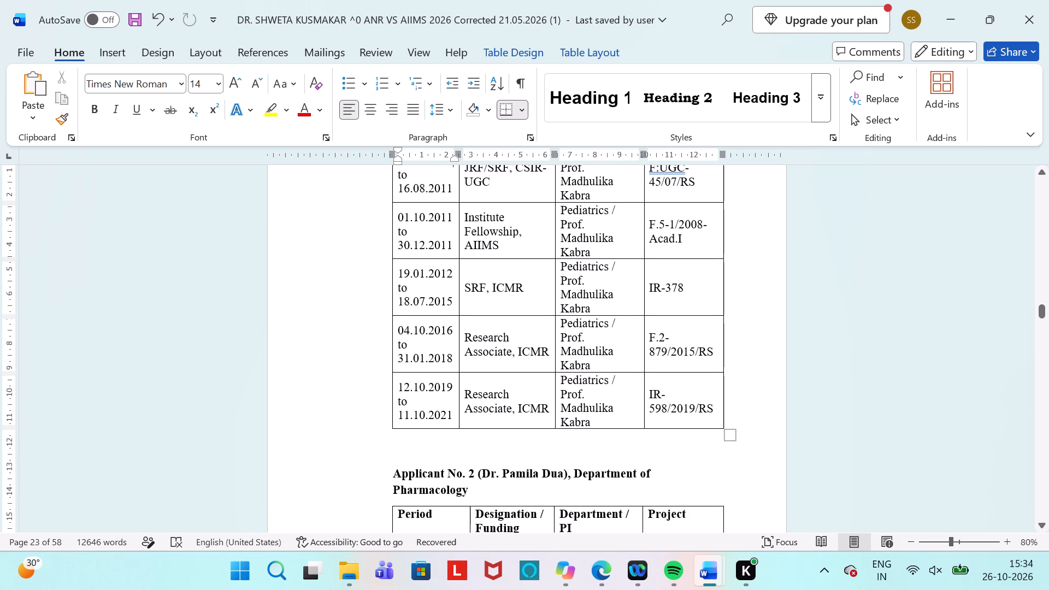
left_click(453, 415)
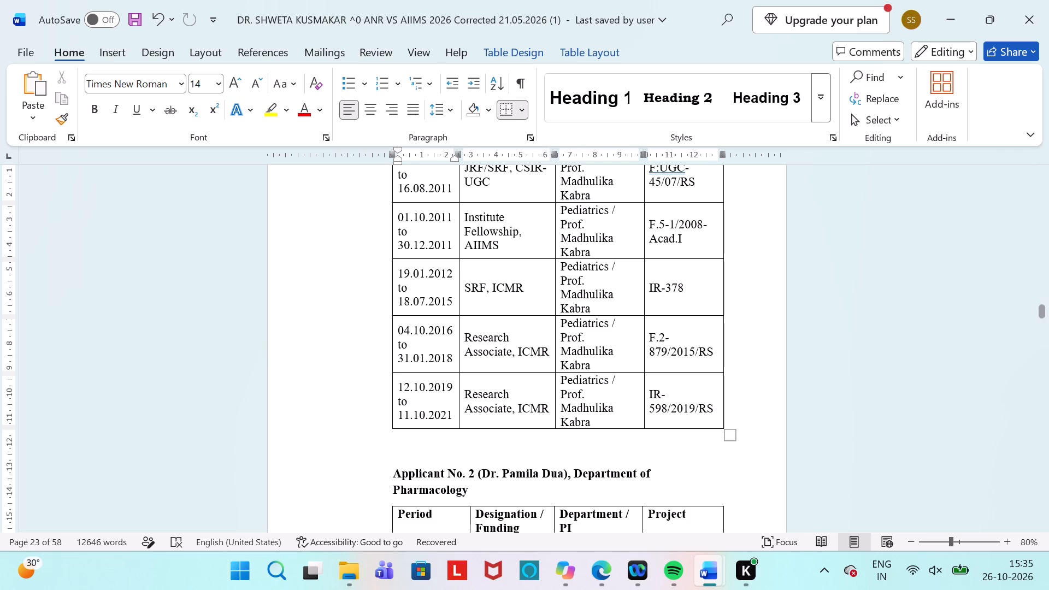
scroll(452, 415, "up", 1)
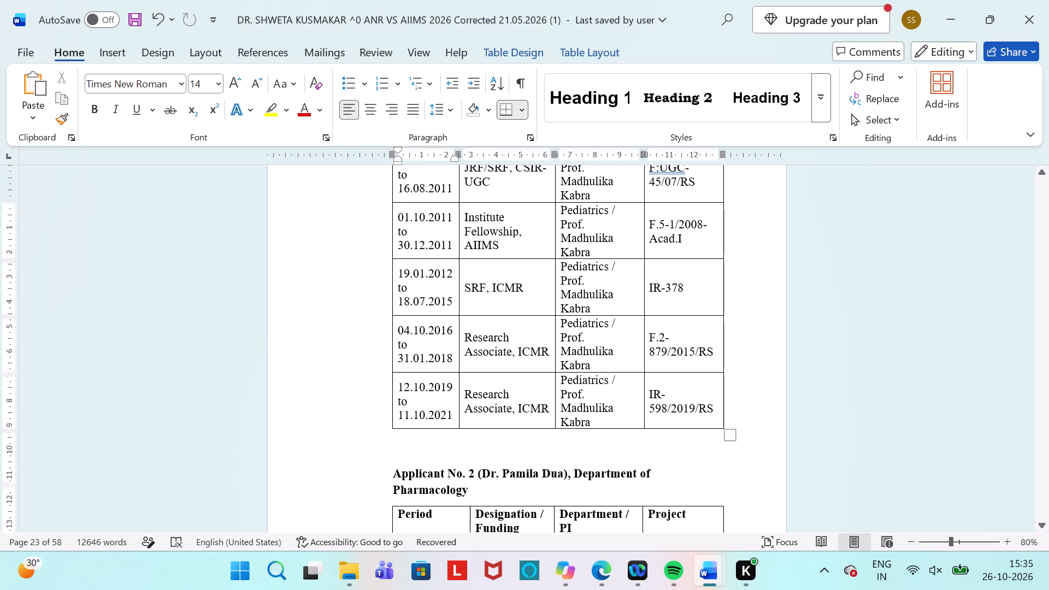
scroll(452, 415, "up", 4)
scroll(452, 415, "down", 1)
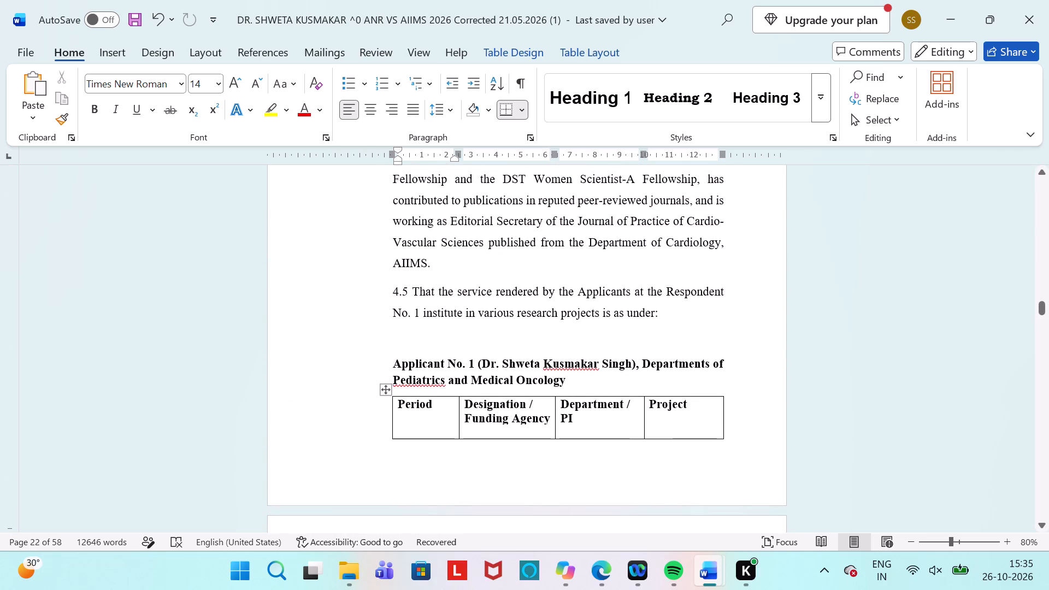
scroll(452, 415, "down", 2)
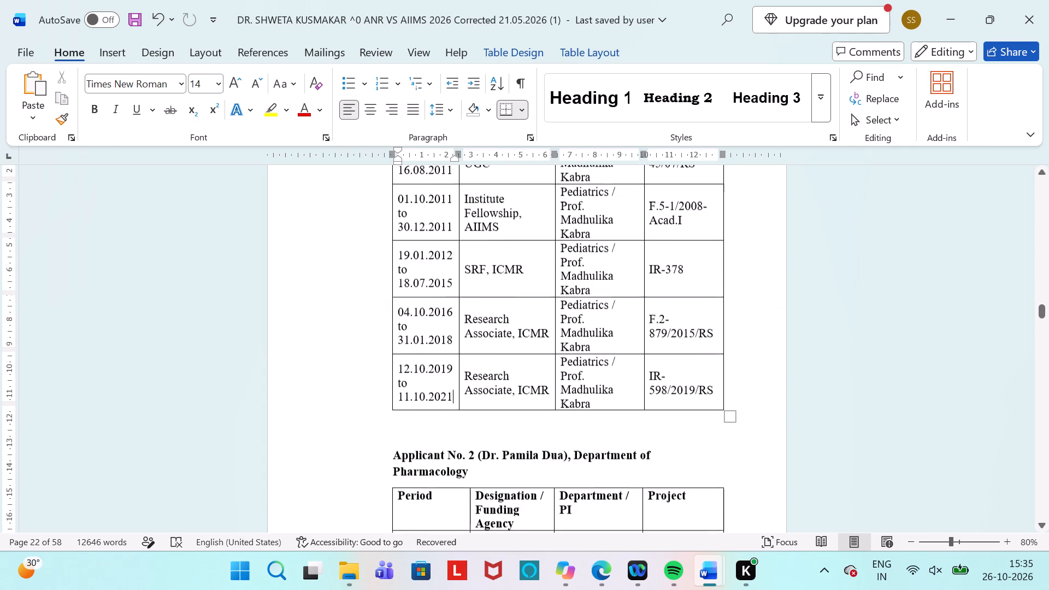
scroll(452, 415, "down", 1)
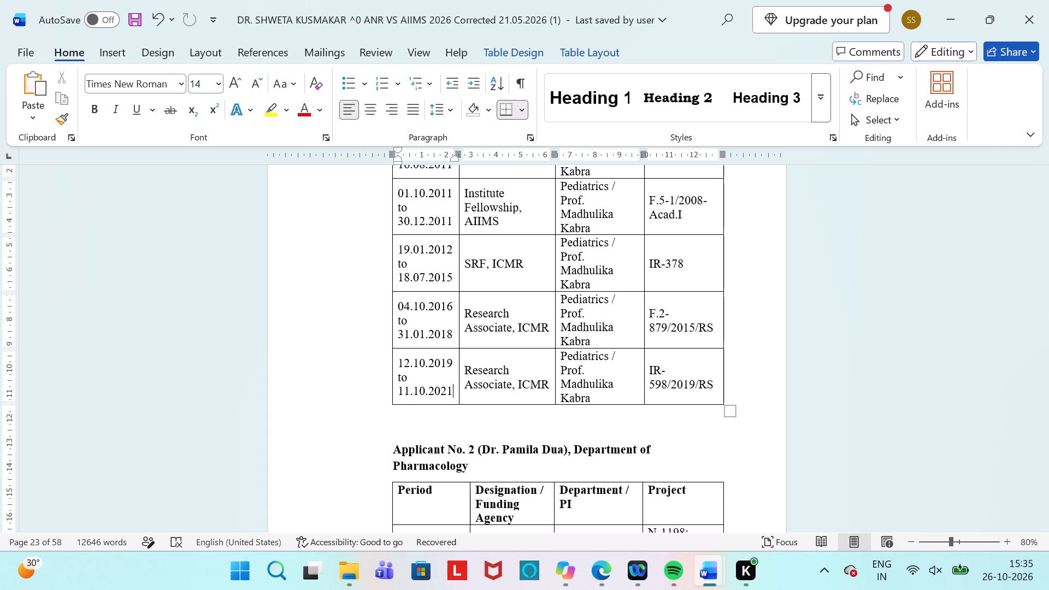
Examine Applicant No. 2's service table down to paragraph 4.6, and recheck the page layout of Applicant No. 1's table.
scroll(452, 415, "down", 4)
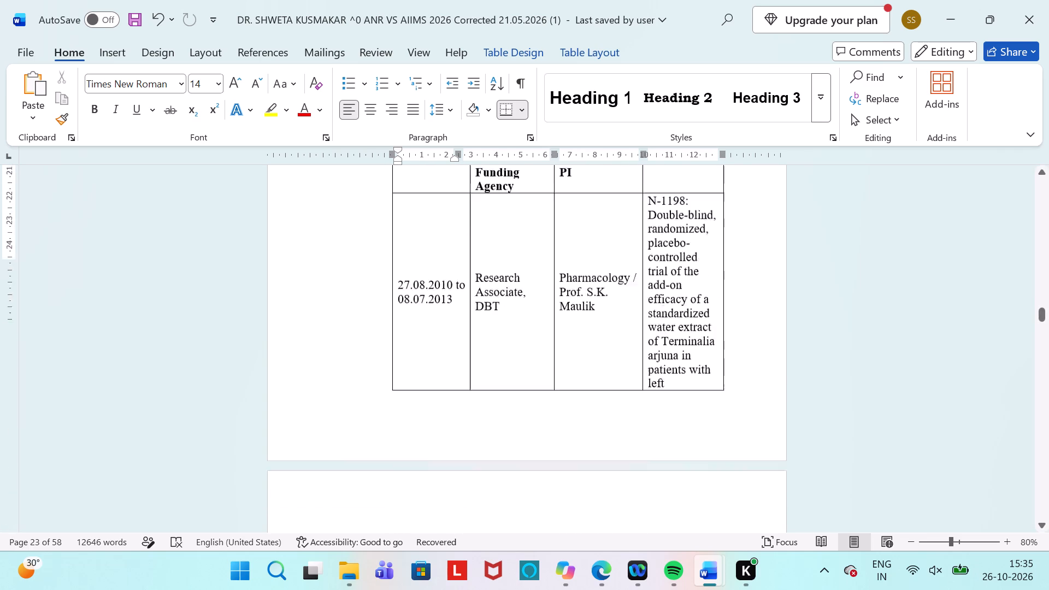
scroll(452, 415, "down", 6)
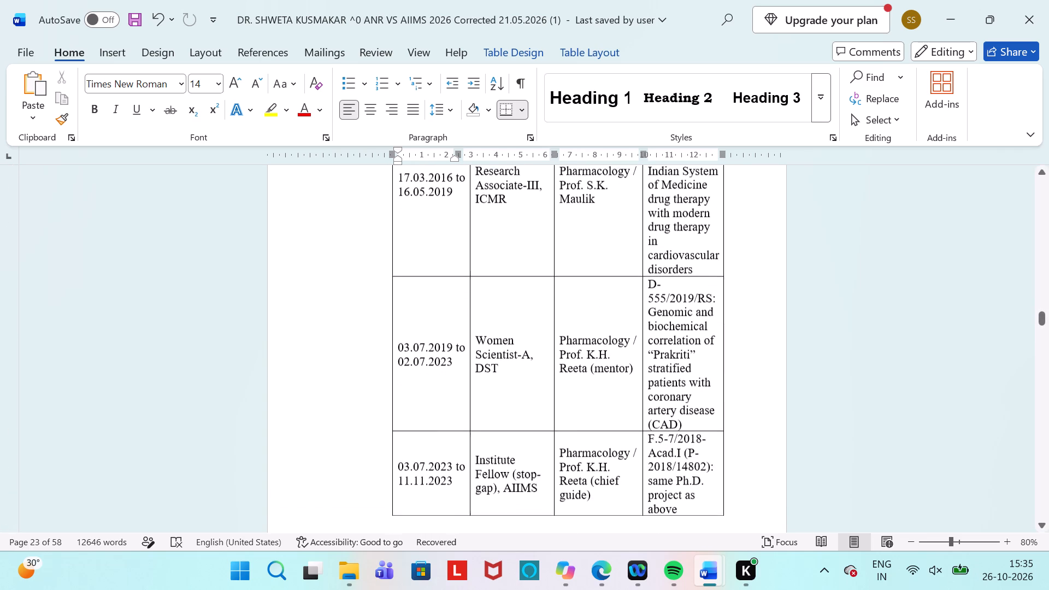
scroll(452, 415, "down", 2)
scroll(452, 415, "up", 1)
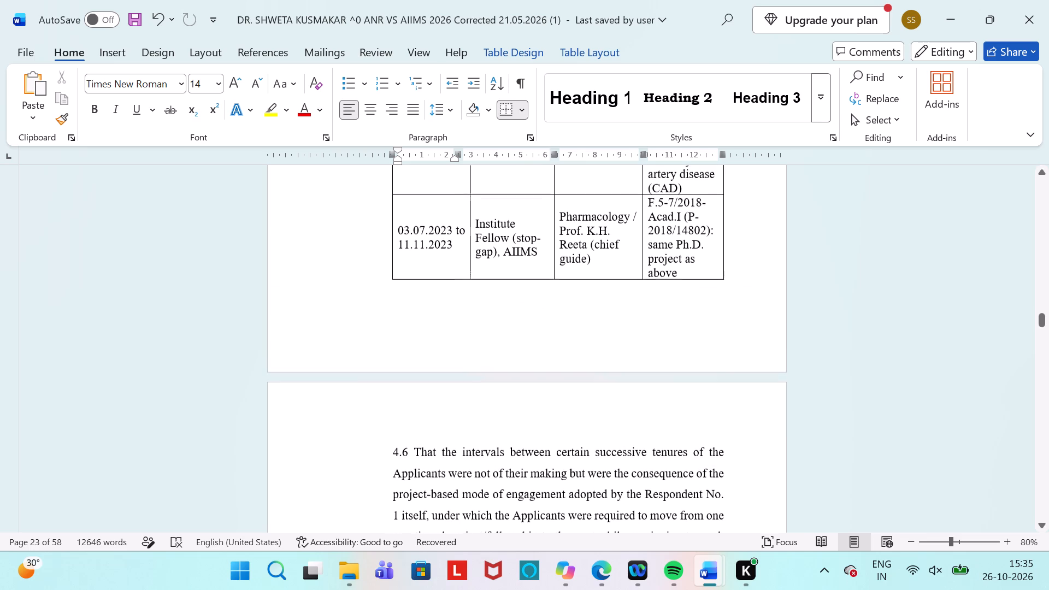
scroll(452, 415, "up", 4)
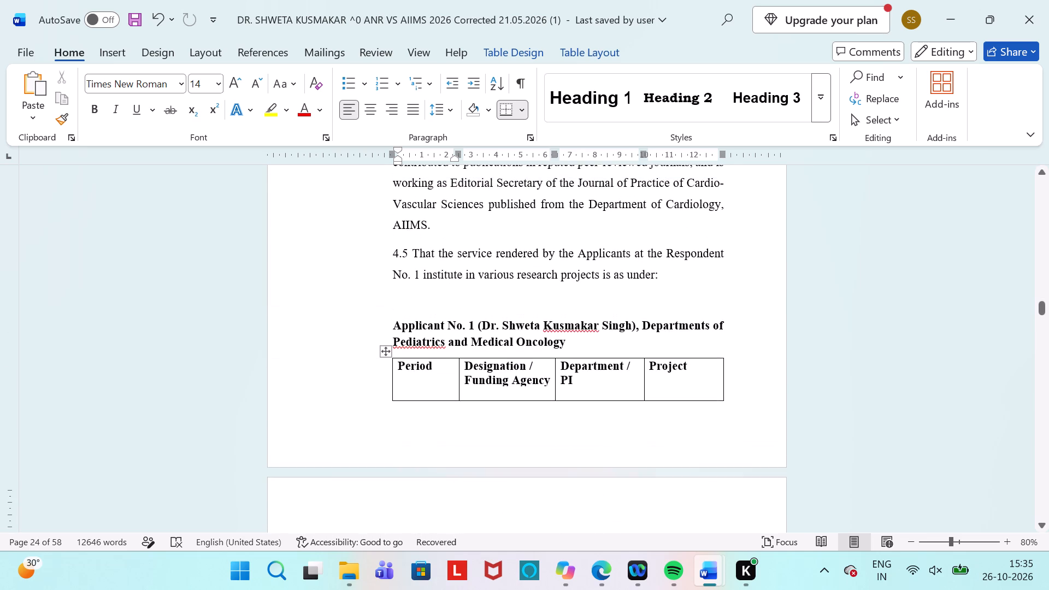
scroll(452, 415, "down", 3)
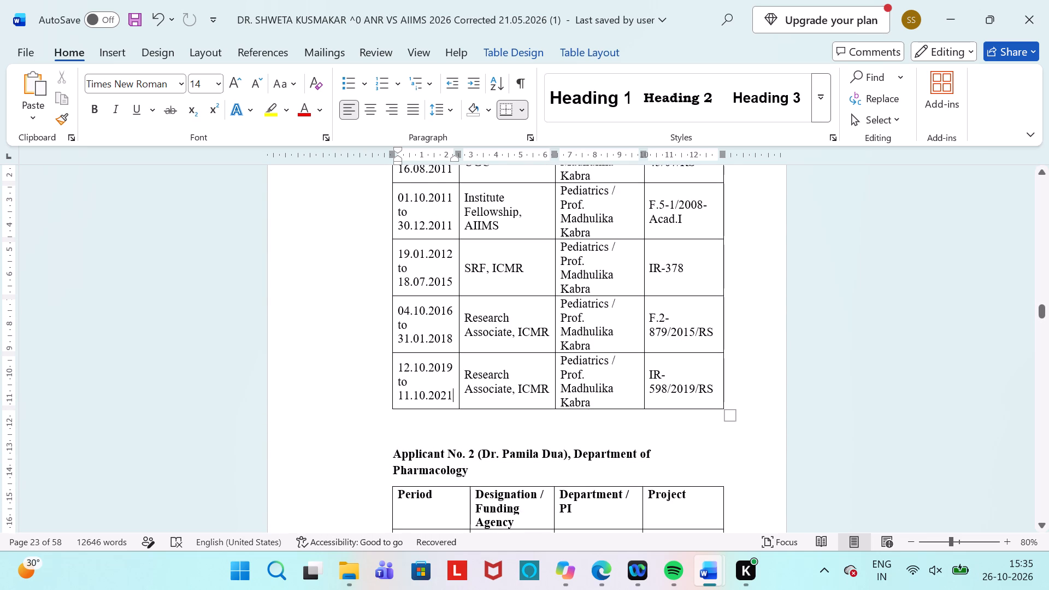
scroll(452, 415, "up", 5)
scroll(452, 415, "down", 2)
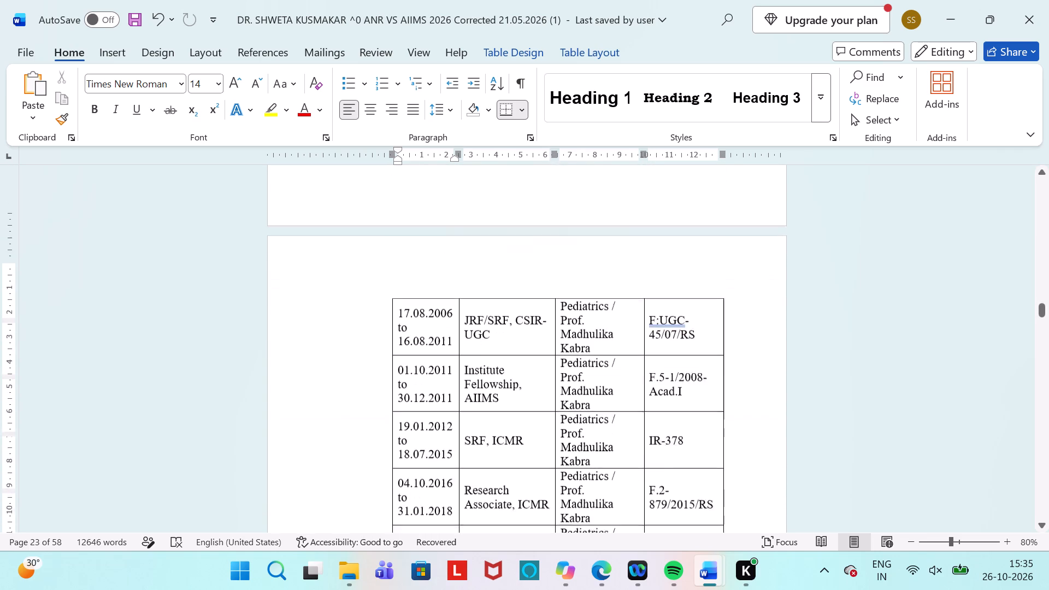
scroll(452, 415, "down", 1)
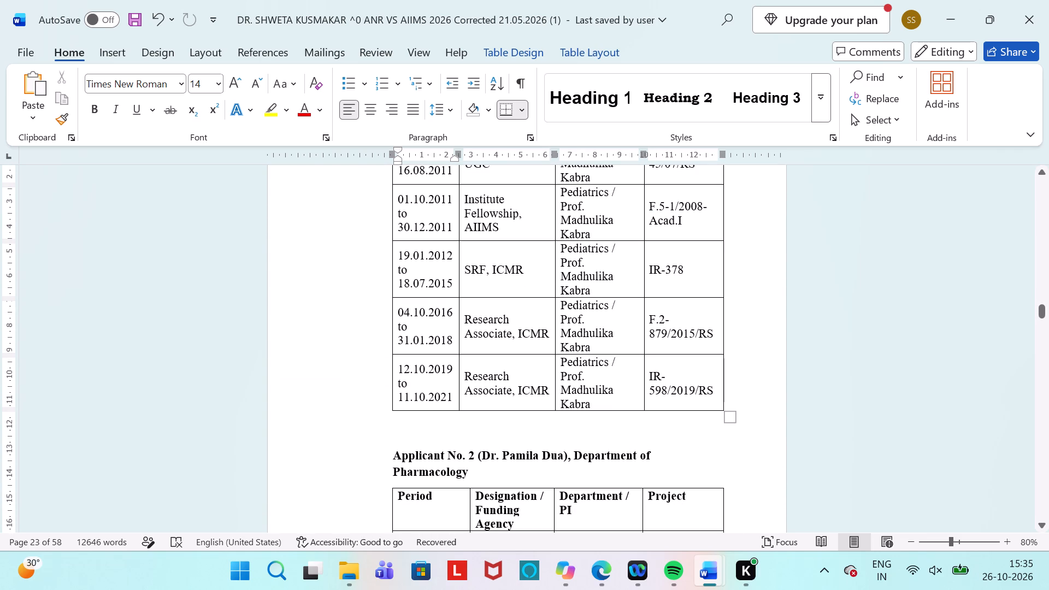
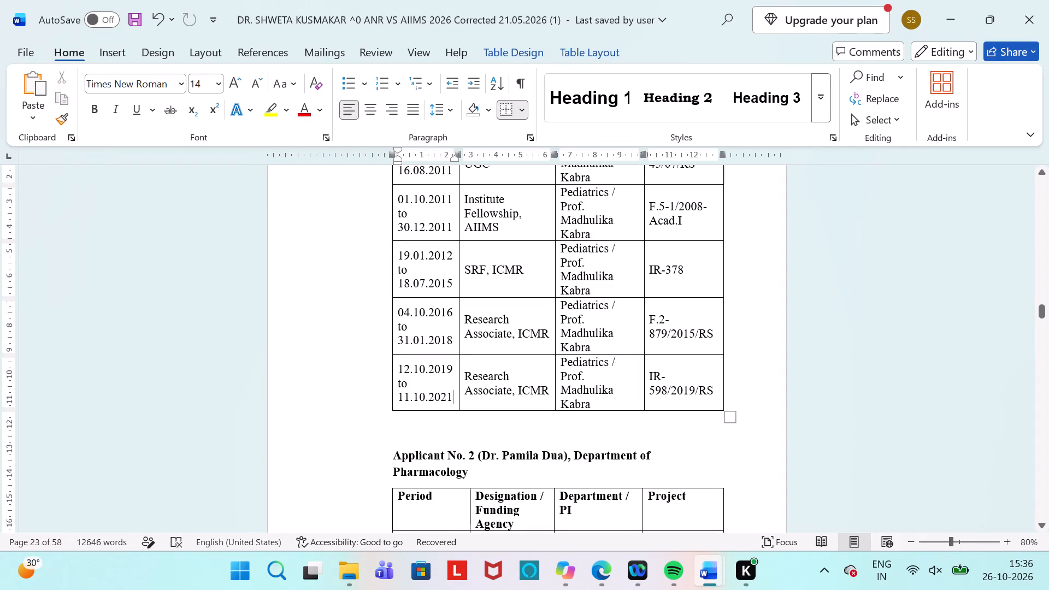
Add a new row at the end of Applicant No. 1's service table and enter 01.09.2022 in its Period cell.
left_click(732, 389)
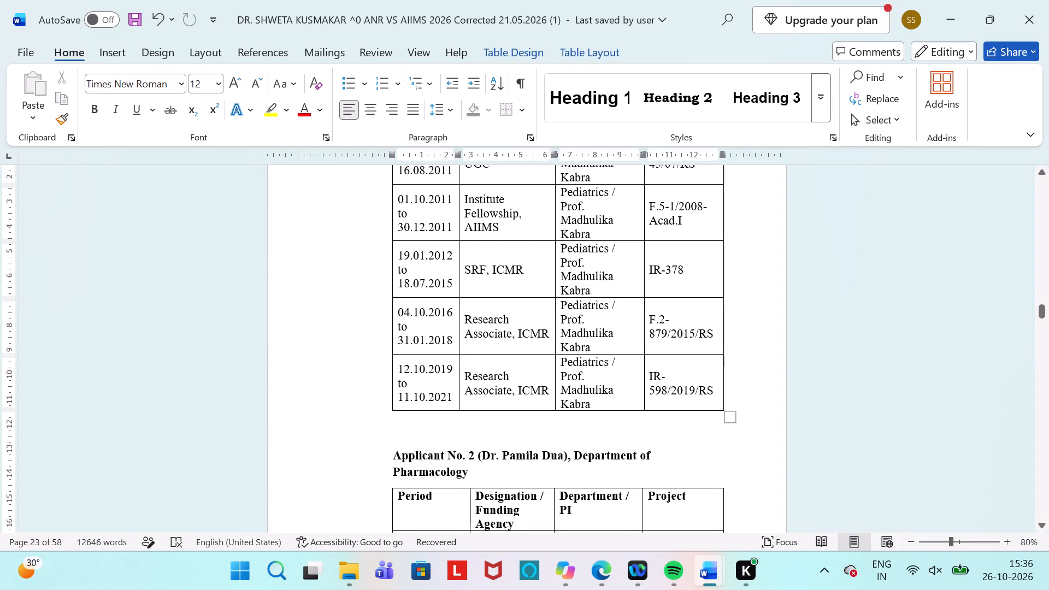
key("Return")
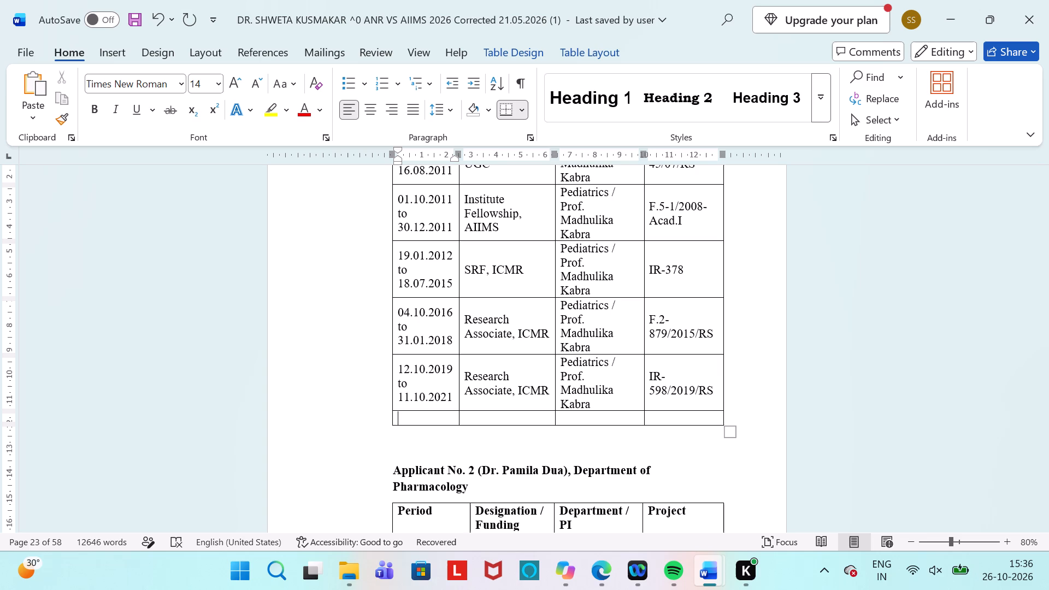
type("01")
key("minus")
key("Delete")
key("period")
key("Left")
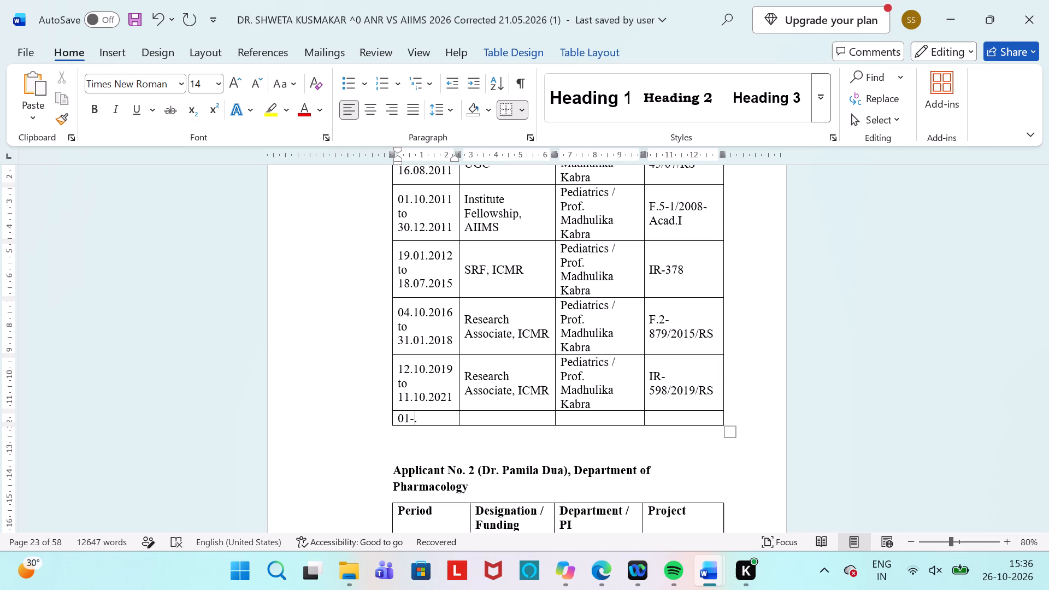
key("Delete")
key("Delete")
key("Left")
key("Delete")
key("period")
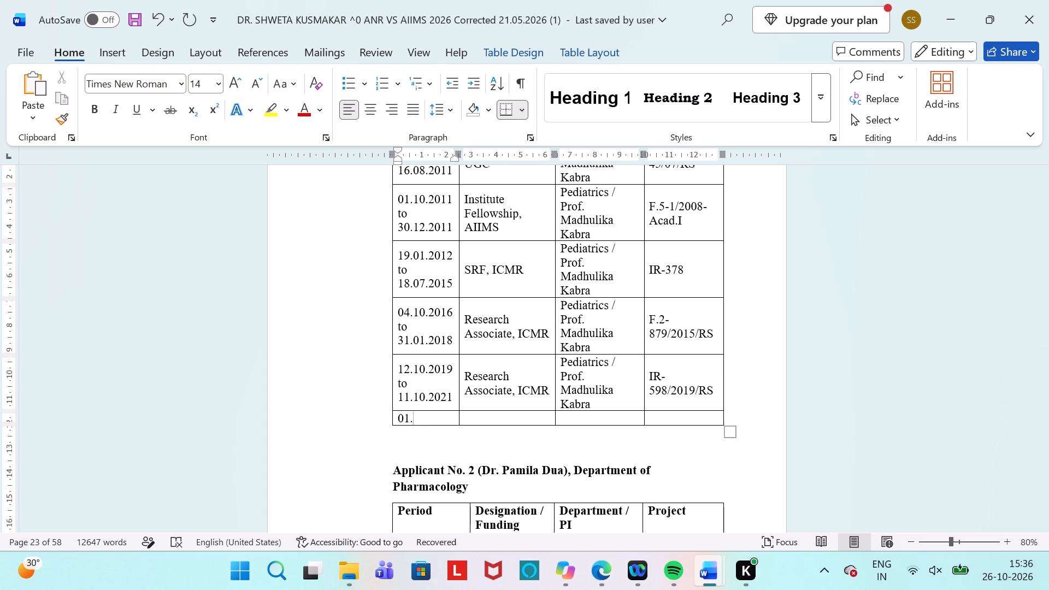
type("09.20")
type("22")
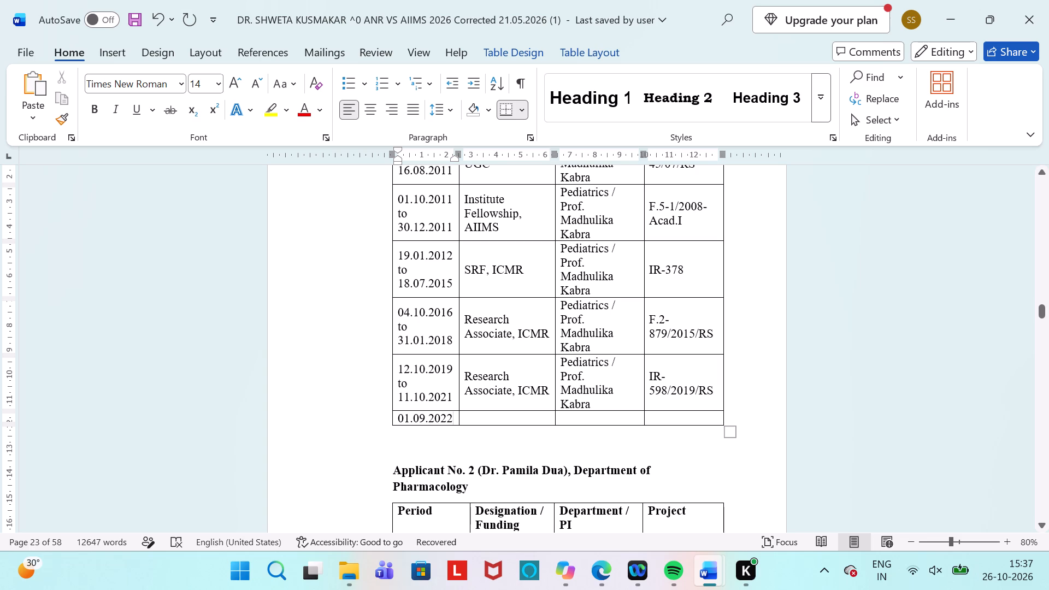
Enter "Scientist C ICMR" as the designation and funding agency in the 01.09.2022 row of Applicant No. 1's table.
left_click(483, 418)
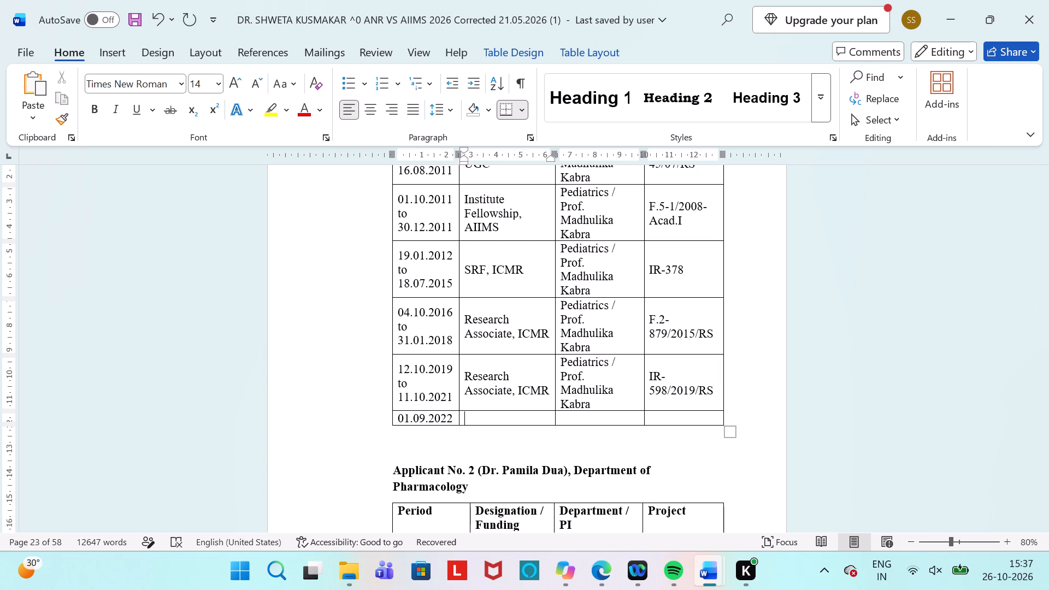
type("Scie")
type("nti")
type("st")
key("space")
type("C")
key("space")
type("IC")
key("shift+m")
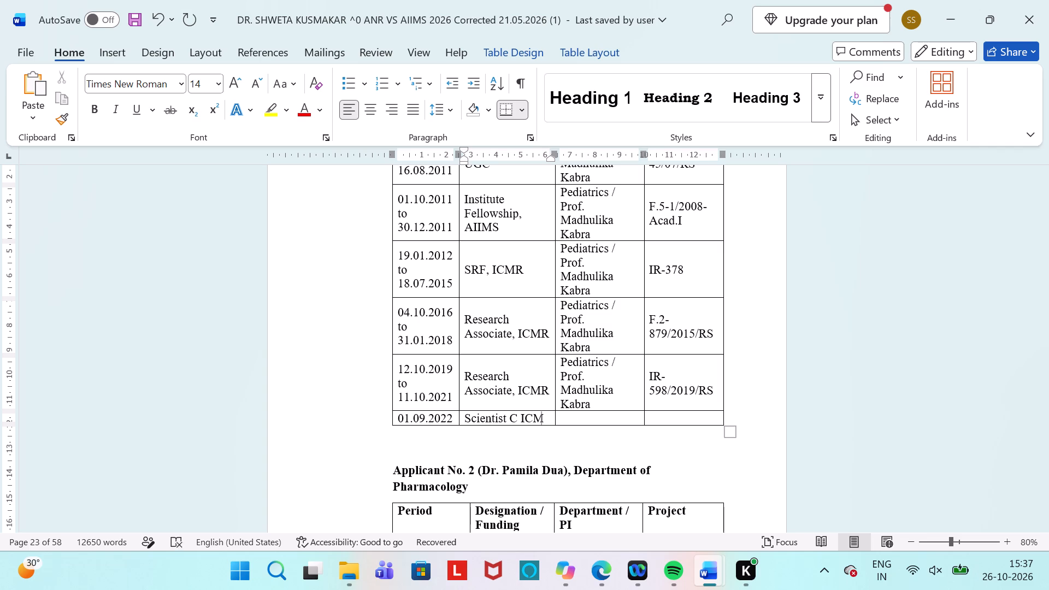
key("shift+r")
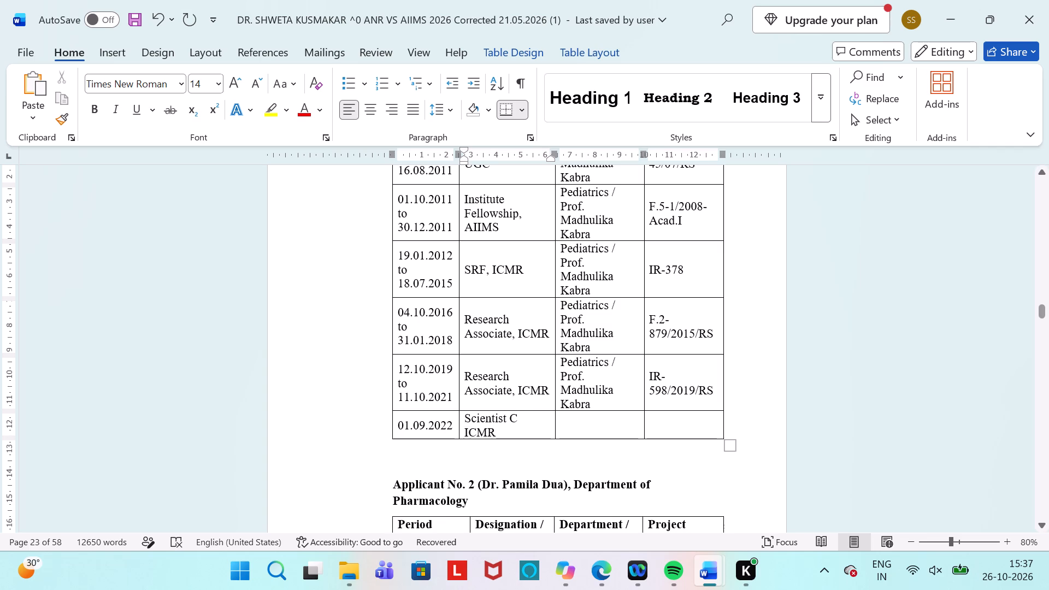
Enter "Medical Oncology" as the department in the 01.09.2022 row of Applicant No. 1's table.
left_click(593, 433)
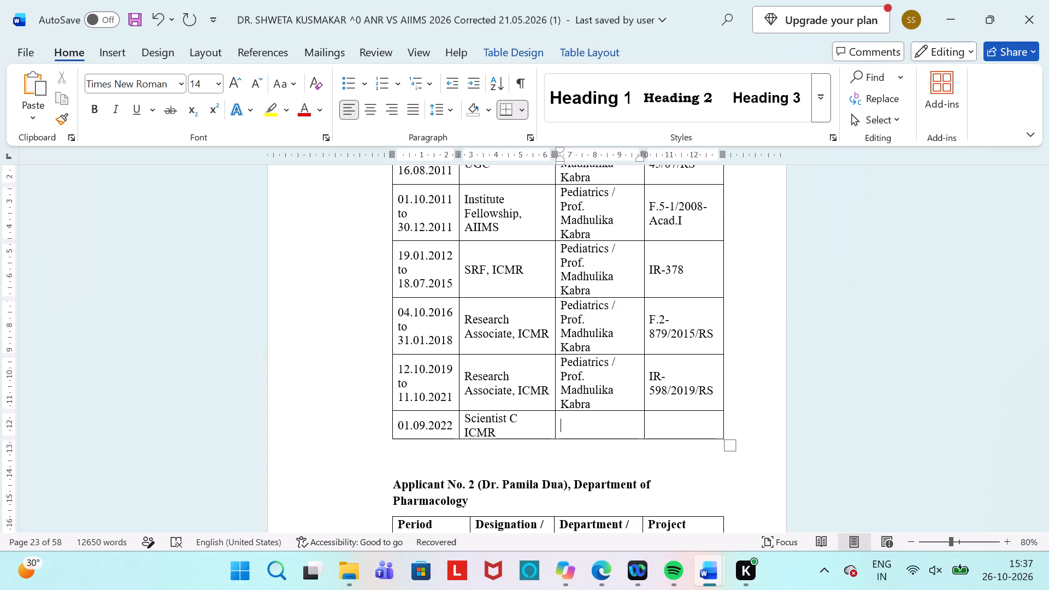
left_click(593, 422)
type("Medical")
key("space")
type("On")
key("c")
key("l")
key("BackSpace")
type("ology")
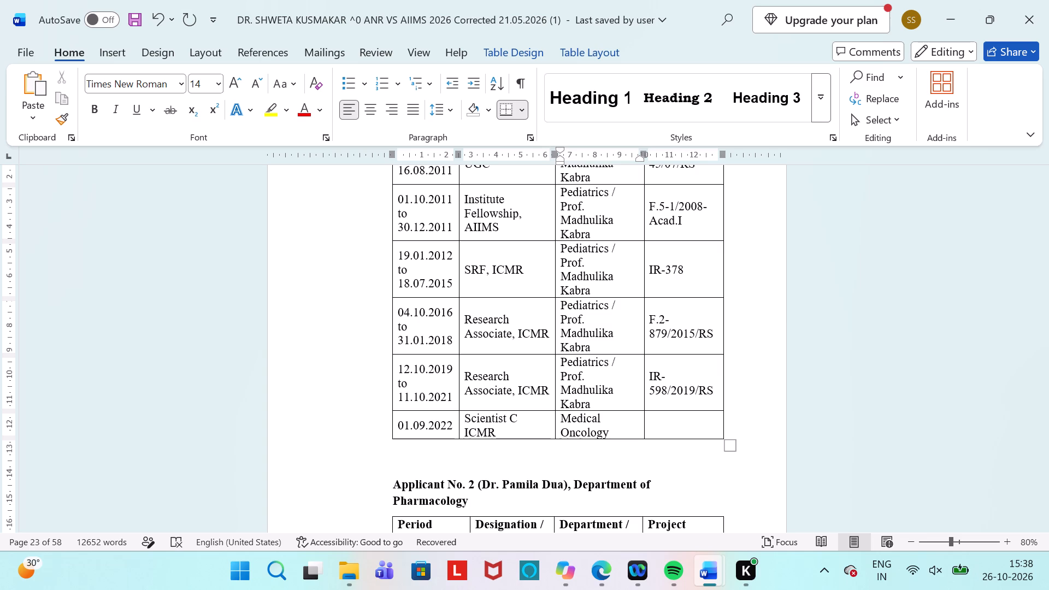
Append a slash and the supervising doctor's name after "Medical Oncology" in the 01.09.2022 row of Applicant No. 1's table.
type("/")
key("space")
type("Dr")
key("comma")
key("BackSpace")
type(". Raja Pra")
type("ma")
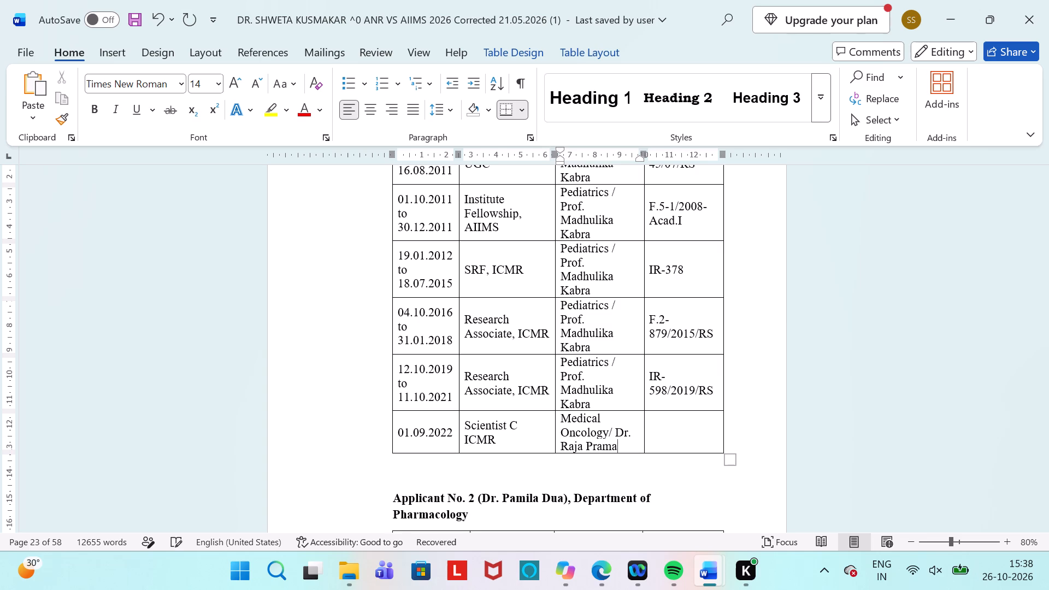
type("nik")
Enter 11354 in the last column of the 01.09.2022 row of Applicant No. 1's table.
left_click(677, 430)
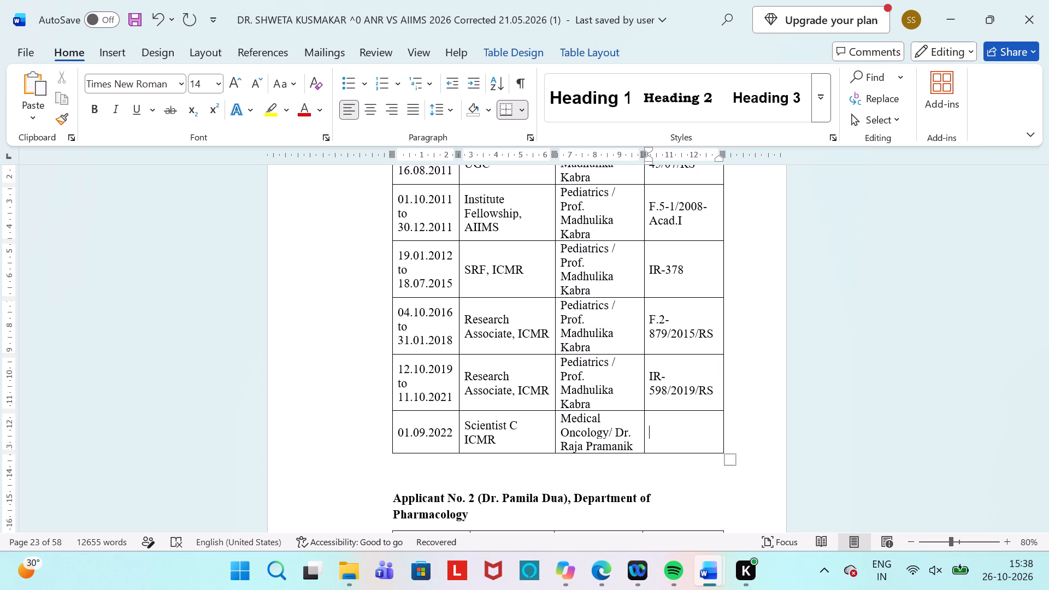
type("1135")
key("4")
Extend the Period entry of Applicant No. 1's last row with "to" after 01.09.2022.
left_click(452, 436)
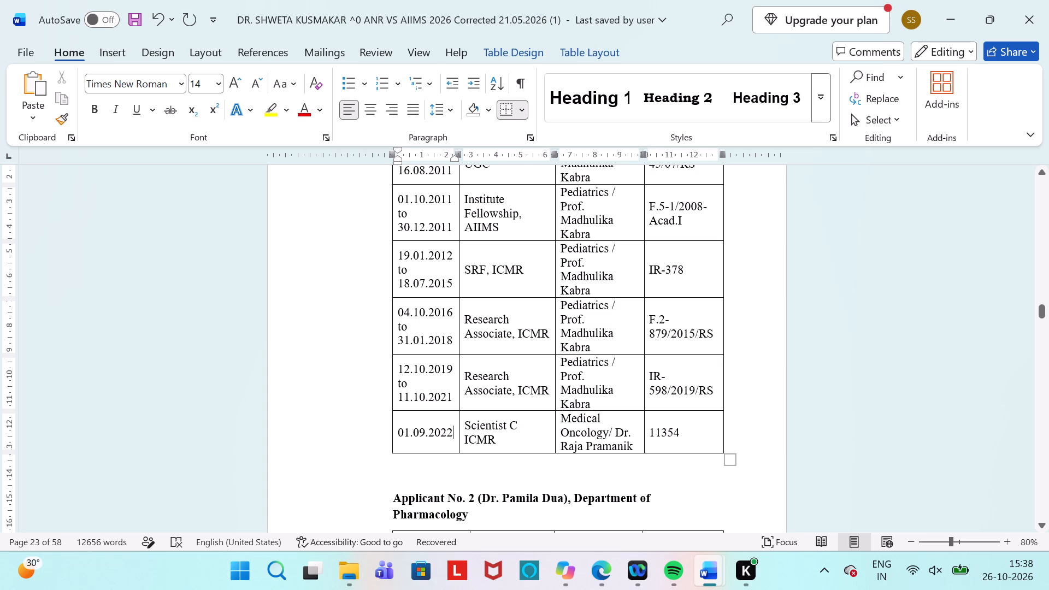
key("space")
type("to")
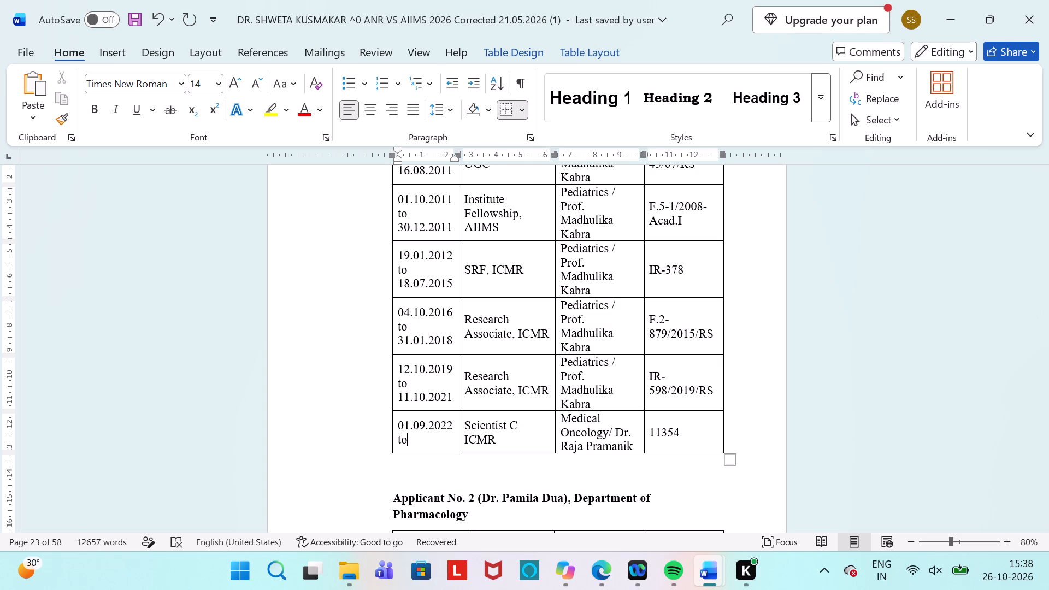
Complete the period in the 01.09.2022 row with "Till going on" on a new line below "to".
key("Return")
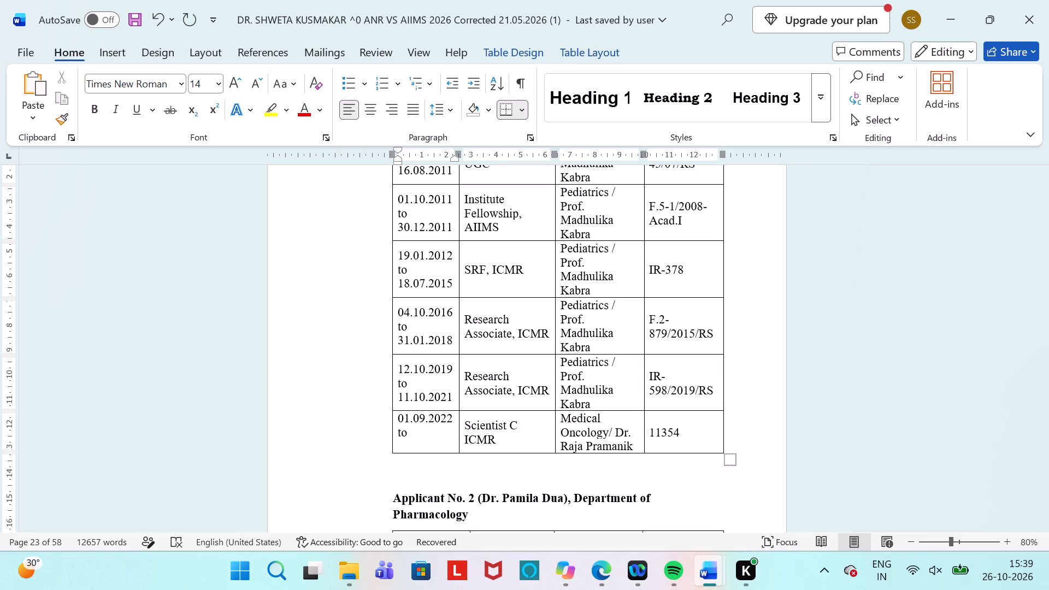
type("till")
key("space")
type("going on")
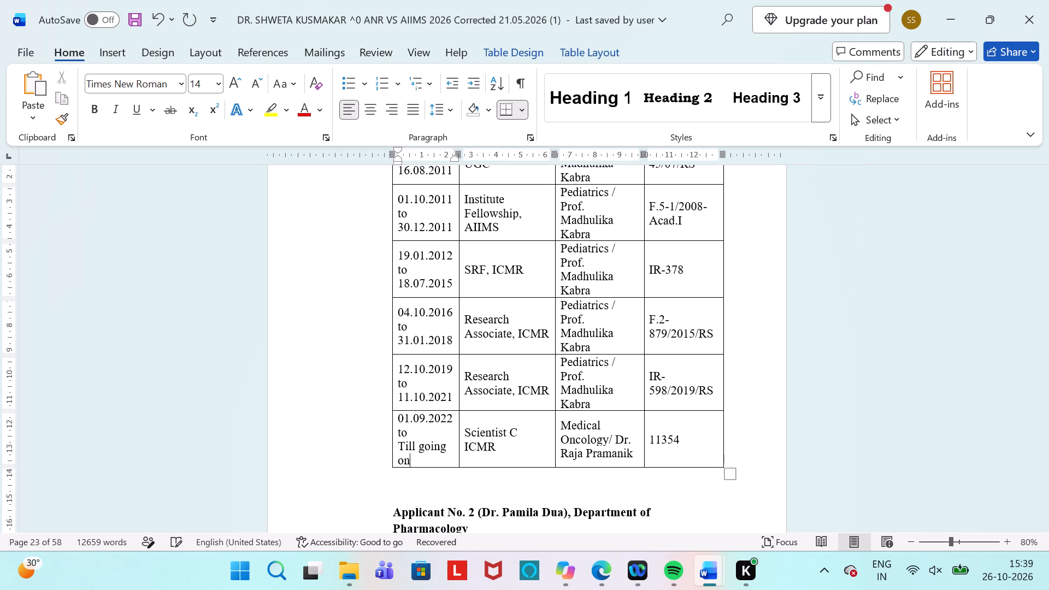
Add a new row at the end of Applicant No. 2's service table, just above paragraph 4.6.
scroll(452, 436, "down", 8)
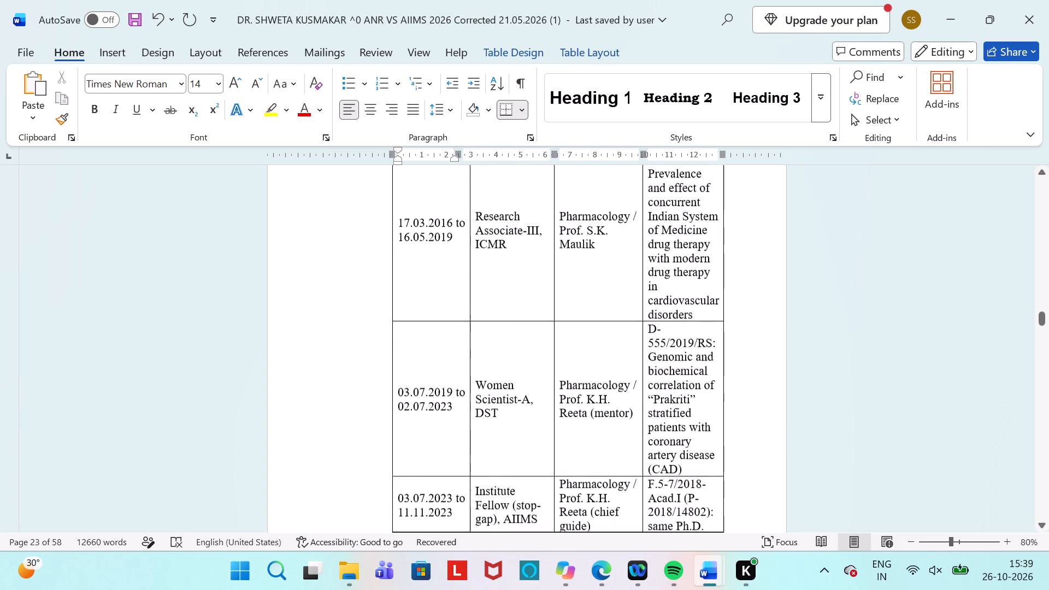
scroll(452, 436, "down", 2)
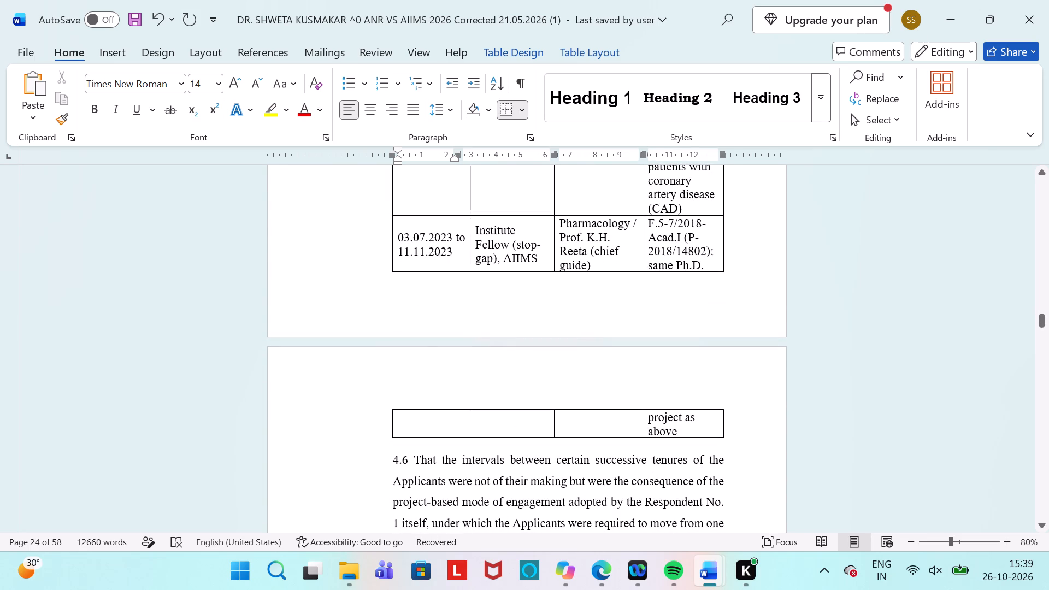
left_click(730, 427)
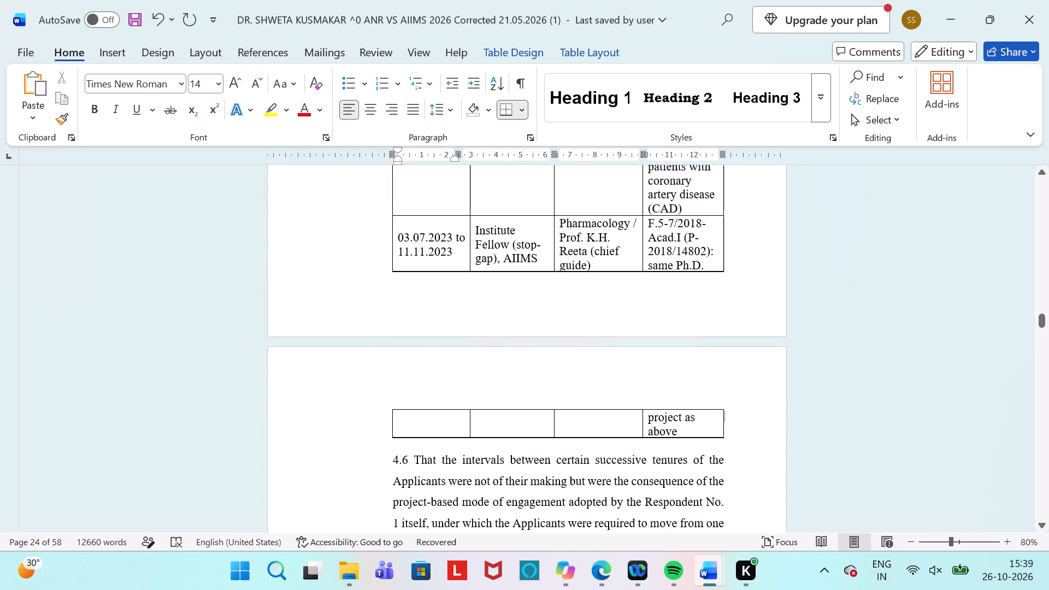
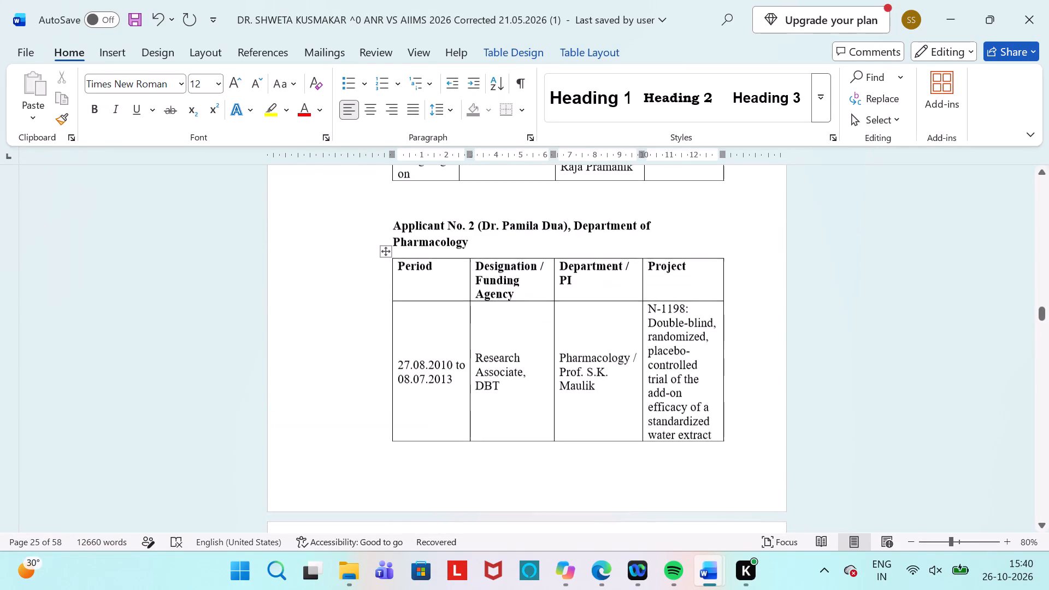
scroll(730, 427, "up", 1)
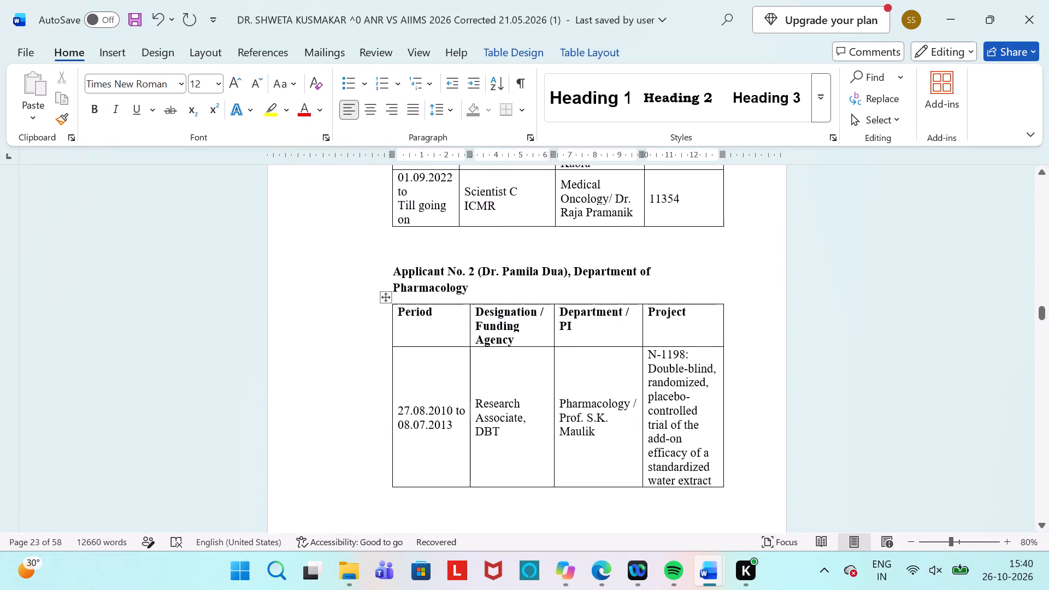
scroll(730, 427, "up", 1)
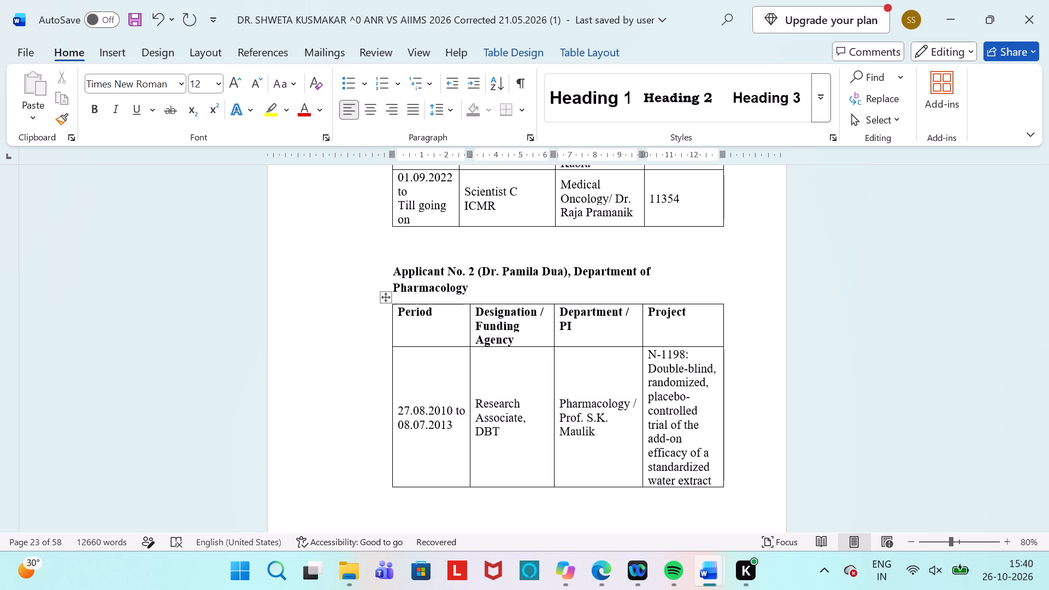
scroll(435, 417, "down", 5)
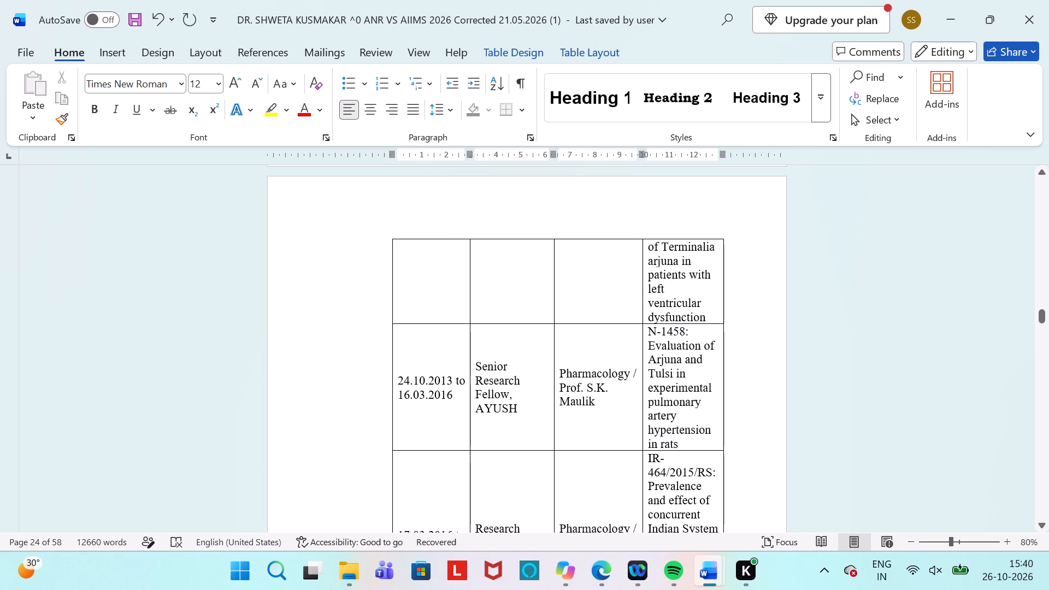
Change the end date of the Institute Fellow (stop-gap), AIIMS row in Applicant No. 2's service table to 12.11.2023.
scroll(435, 417, "down", 2)
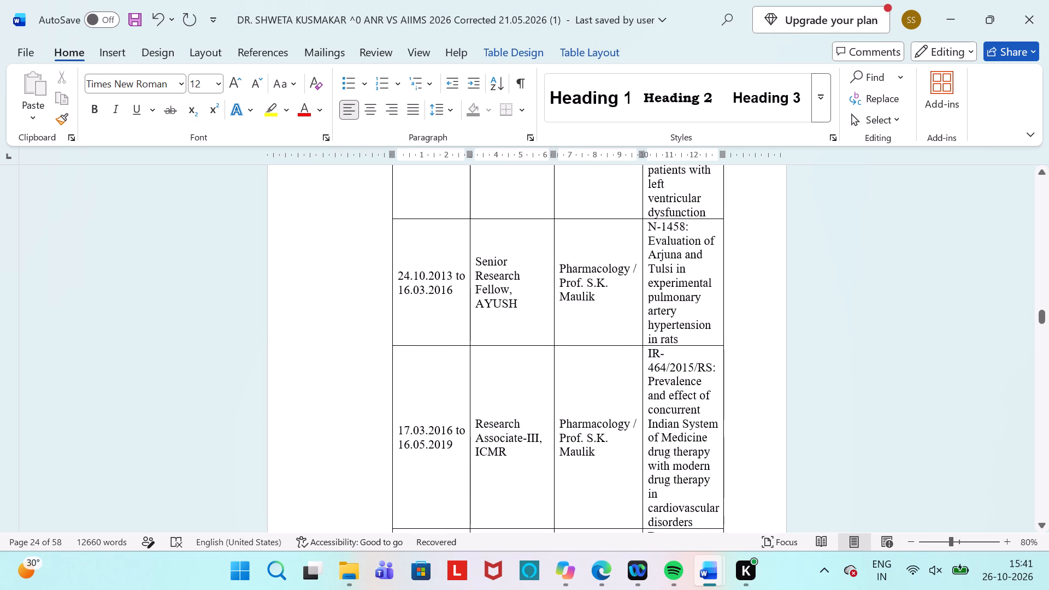
scroll(435, 417, "down", 1)
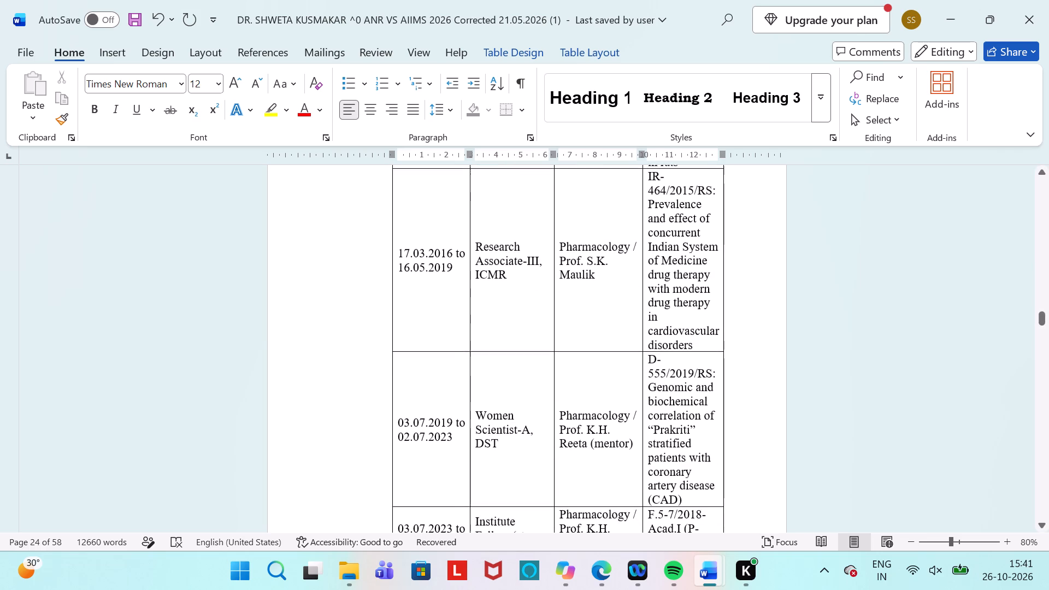
scroll(435, 417, "down", 1)
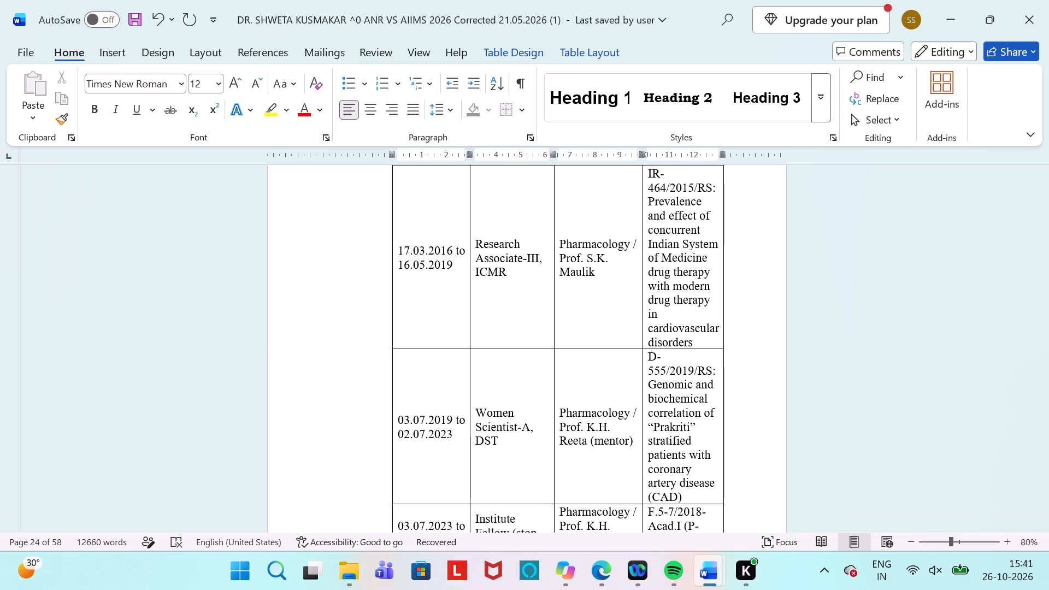
scroll(435, 417, "down", 1)
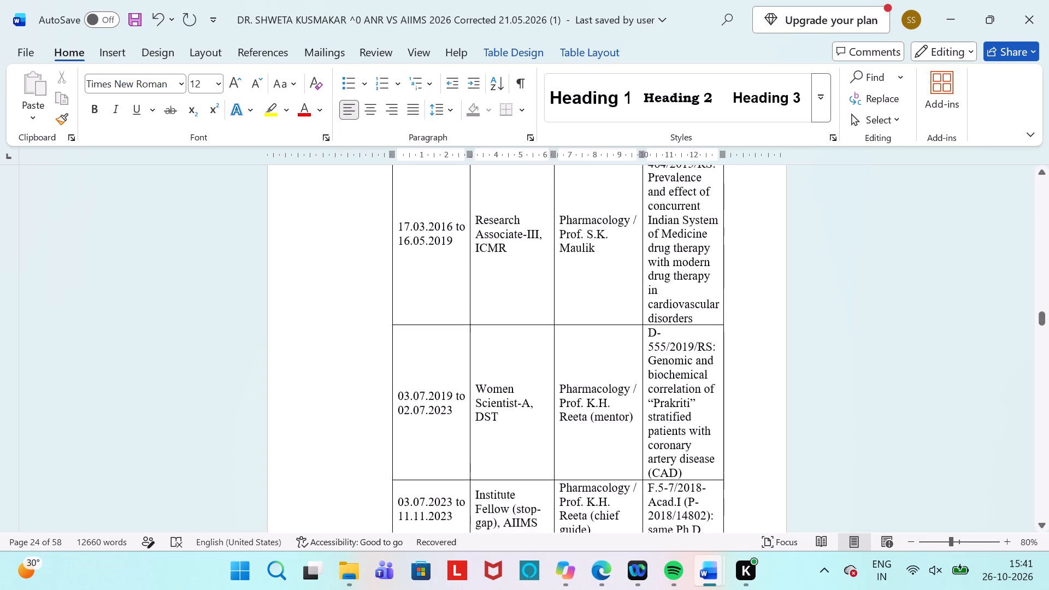
scroll(435, 417, "down", 2)
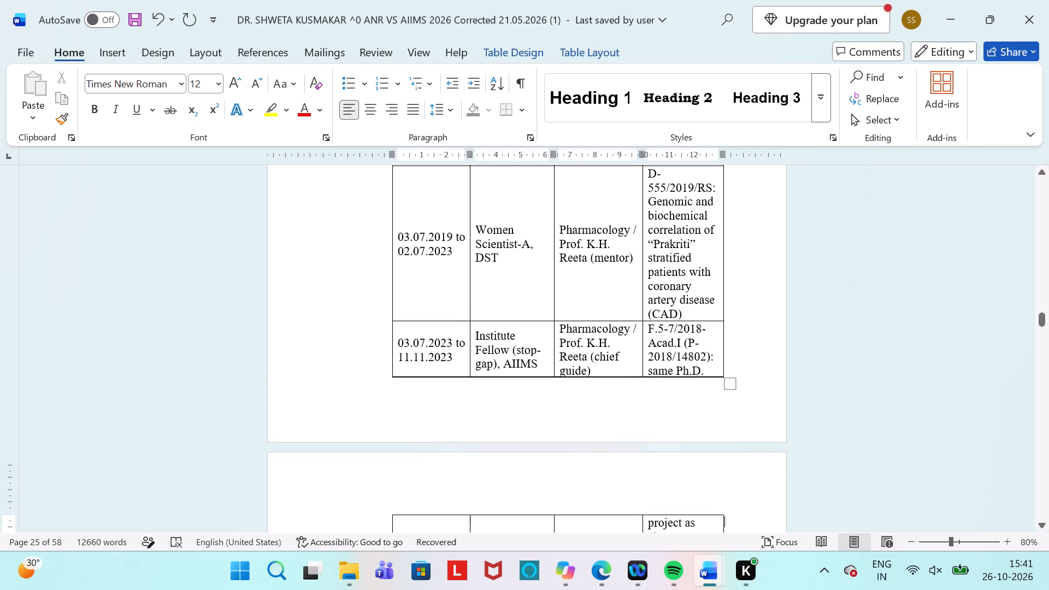
left_click(410, 357)
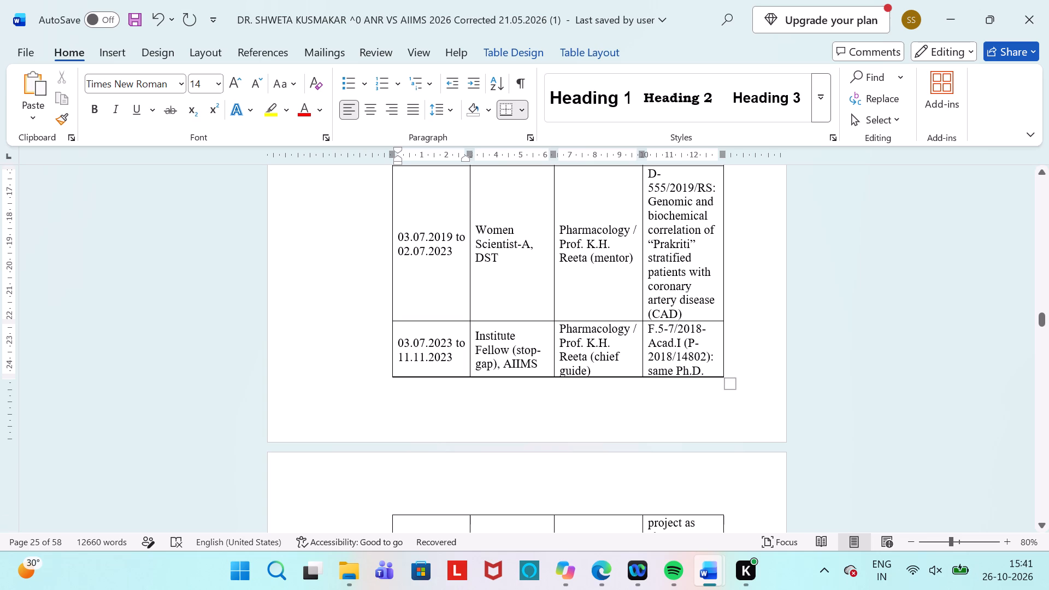
key("shift+Left")
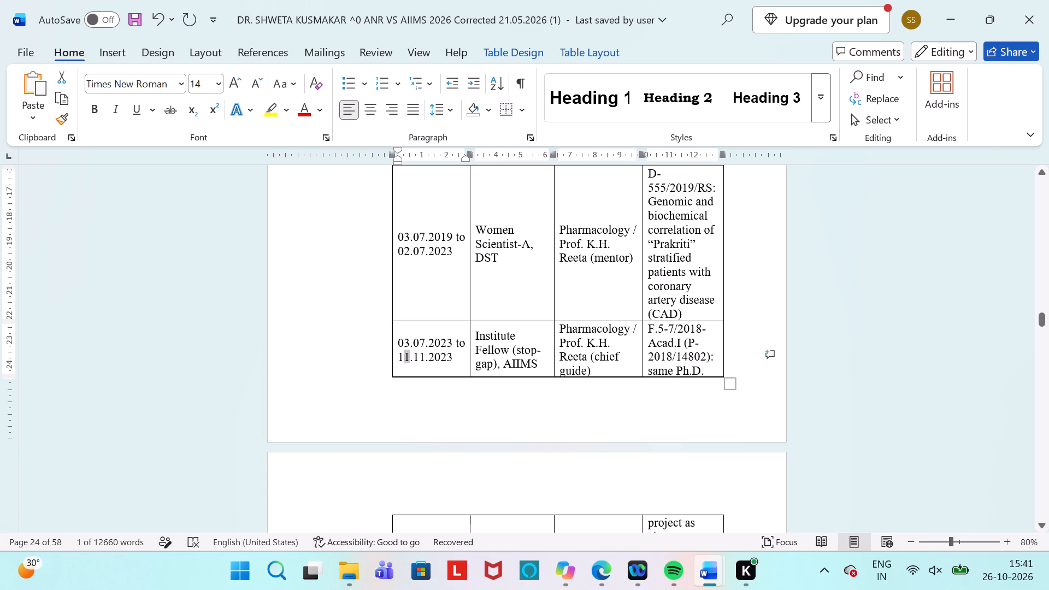
key("2")
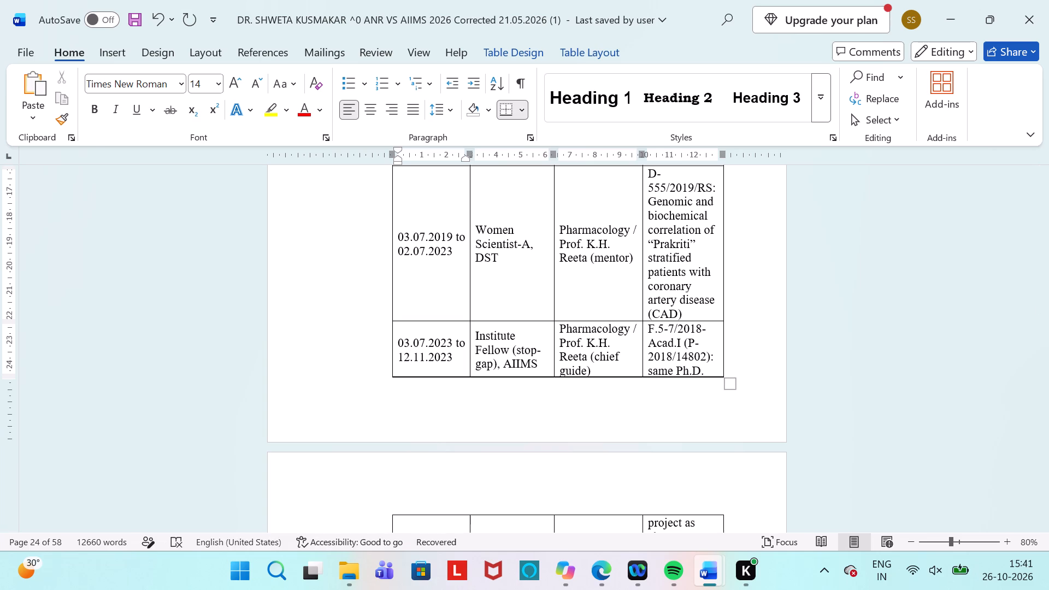
Add two blank rows at the end of Applicant No. 2's service table, just above paragraph 4.6.
scroll(368, 412, "down", 3)
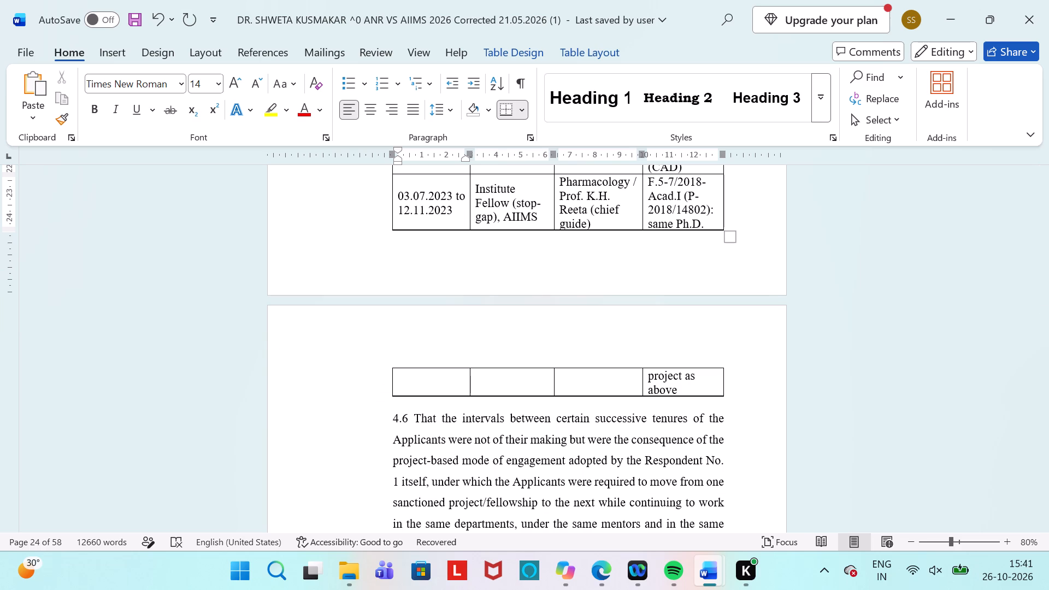
left_click(732, 375)
key("Return")
key("Return")
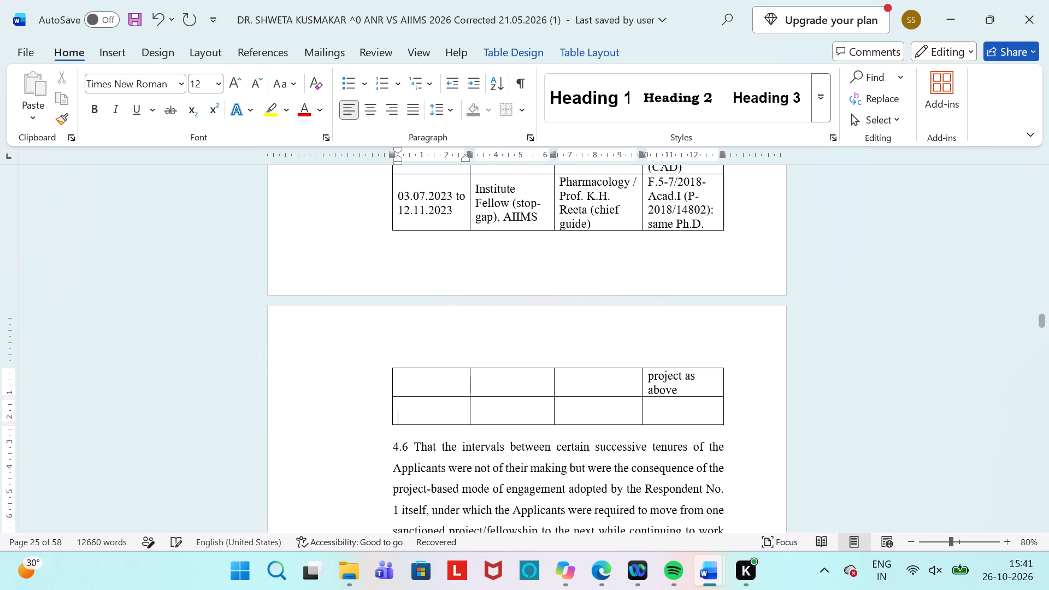
key("BackSpace")
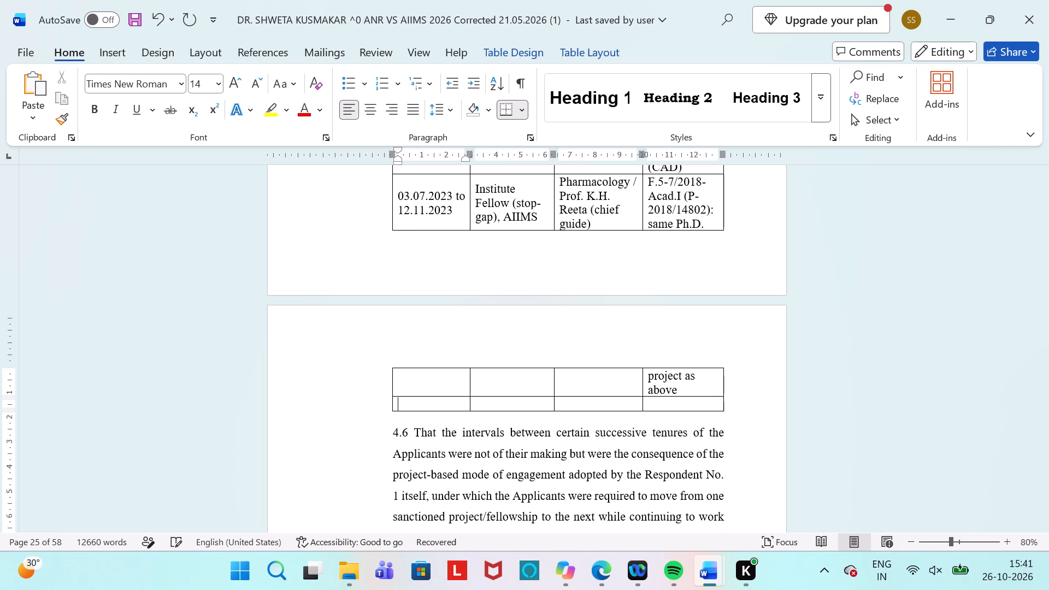
left_click(738, 410)
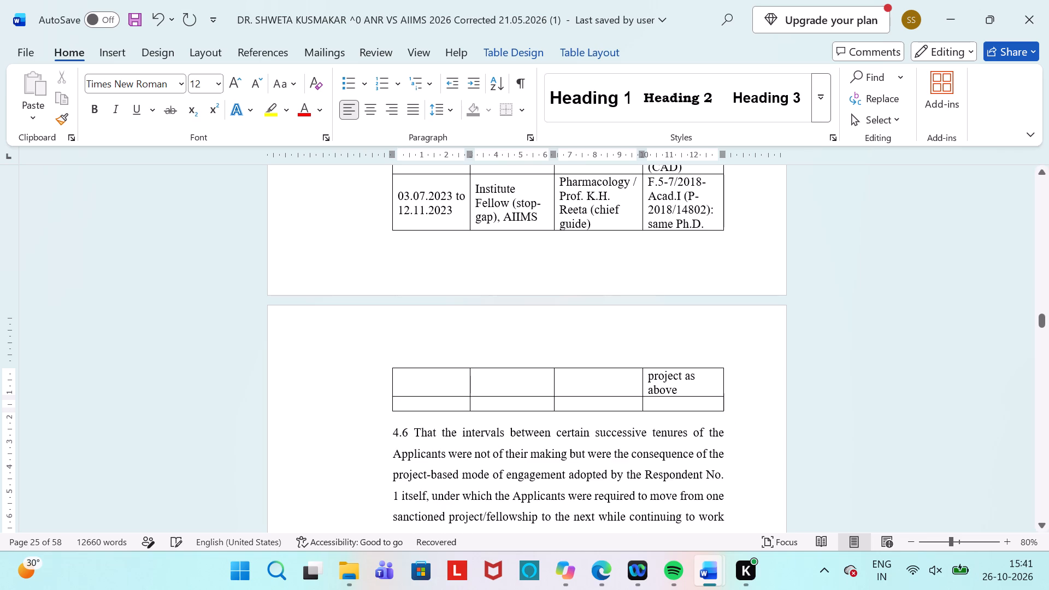
key("BackSpace")
key("Return")
Enter "12.11.2018" as the period in the first blank row at the end of Applicant No. 2's table.
left_click(411, 409)
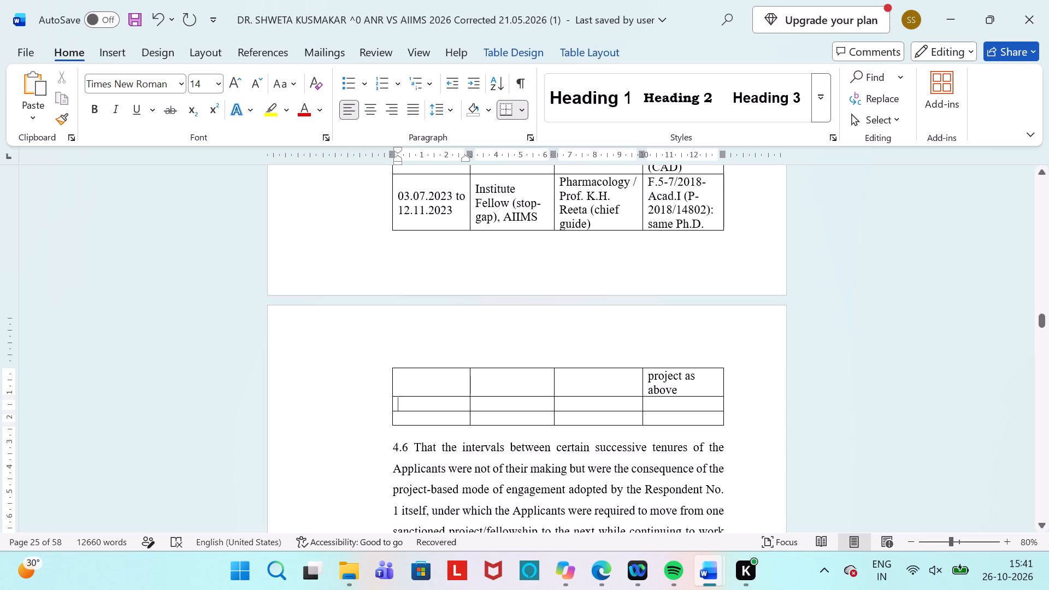
type("12.11.")
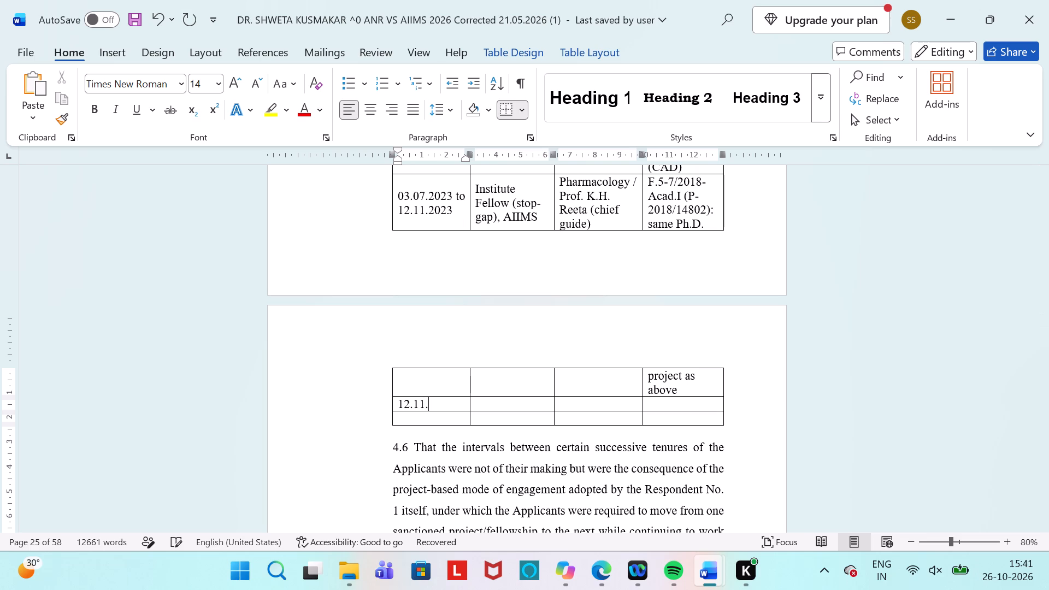
type("20")
type("18")
Enter "PHD" in the designation and funding agency cell of the 12.11.2018 row in Applicant No. 2's table.
key("Right")
scroll(411, 409, "up", 2)
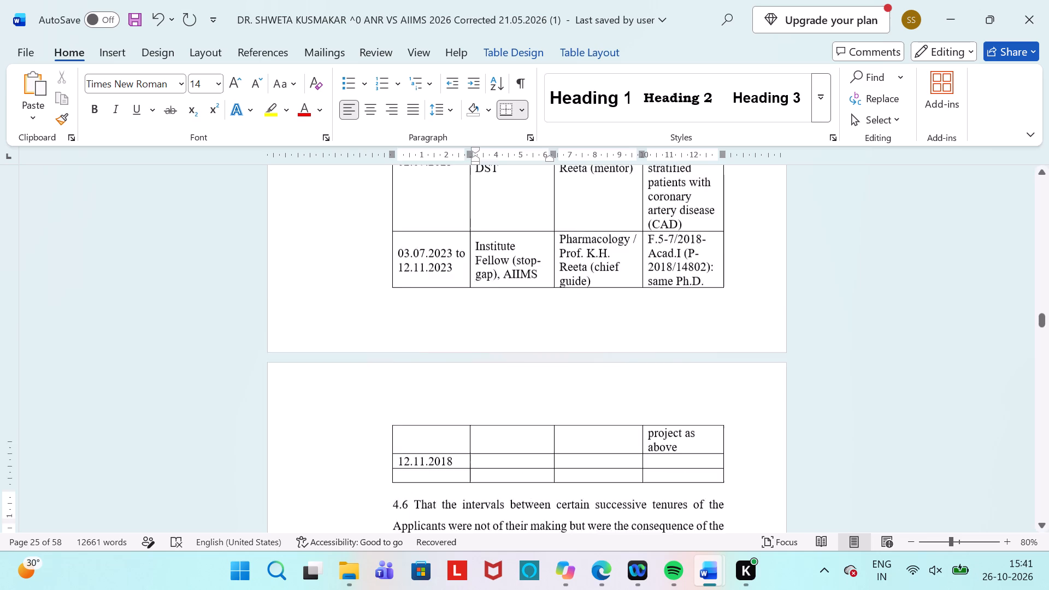
scroll(411, 409, "up", 3)
scroll(411, 409, "right", 2)
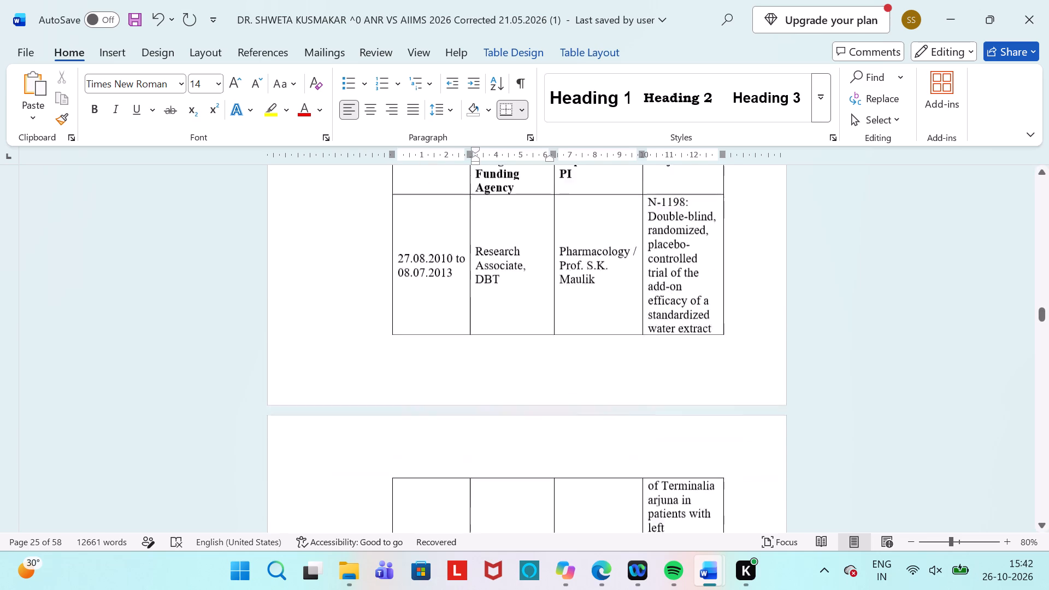
scroll(411, 409, "right", 1)
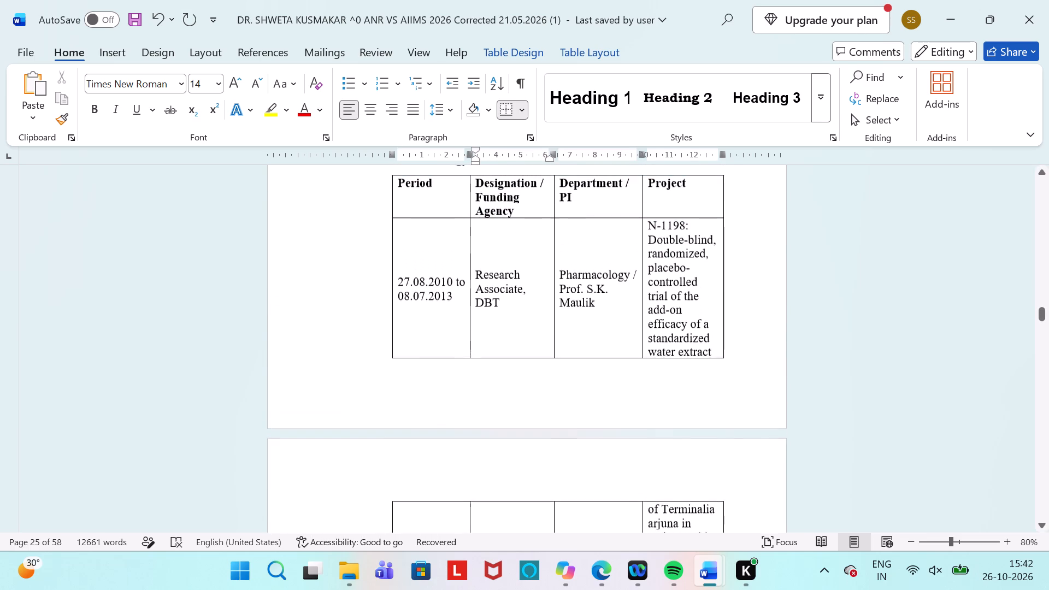
scroll(411, 409, "right", 2)
scroll(411, 409, "down", 1)
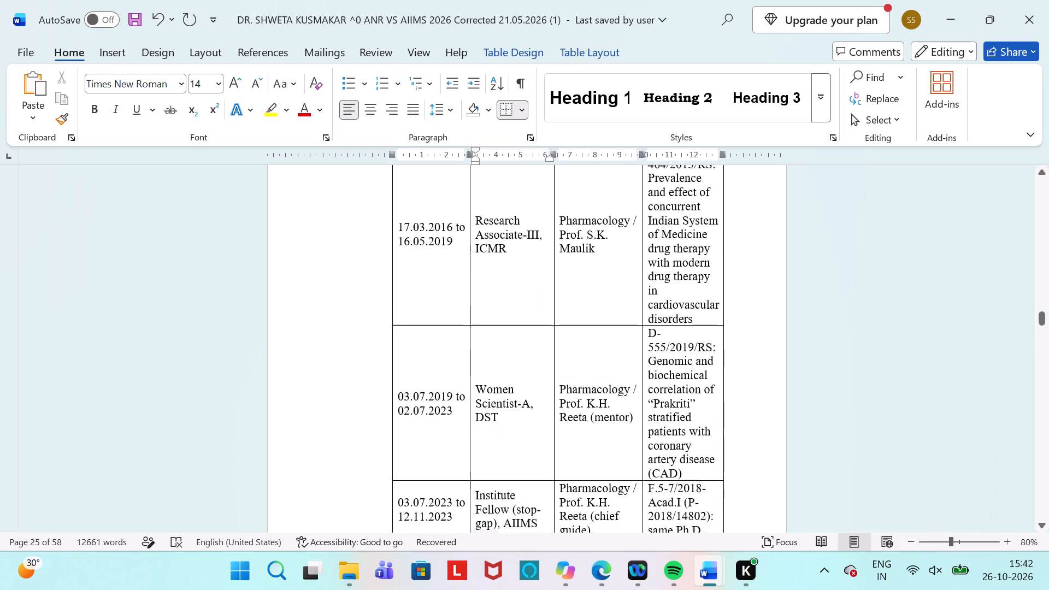
scroll(411, 409, "down", 4)
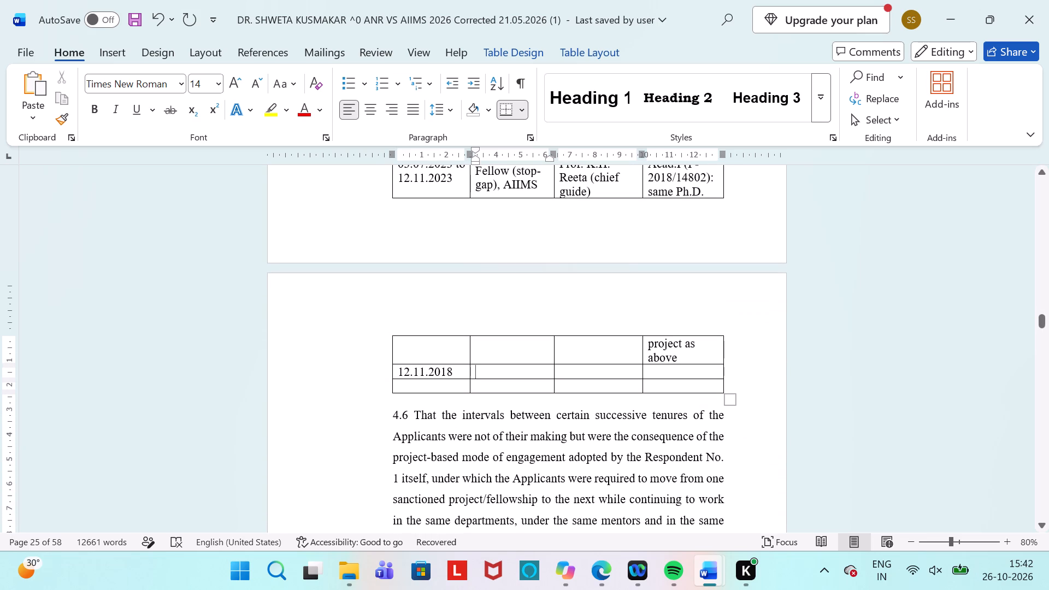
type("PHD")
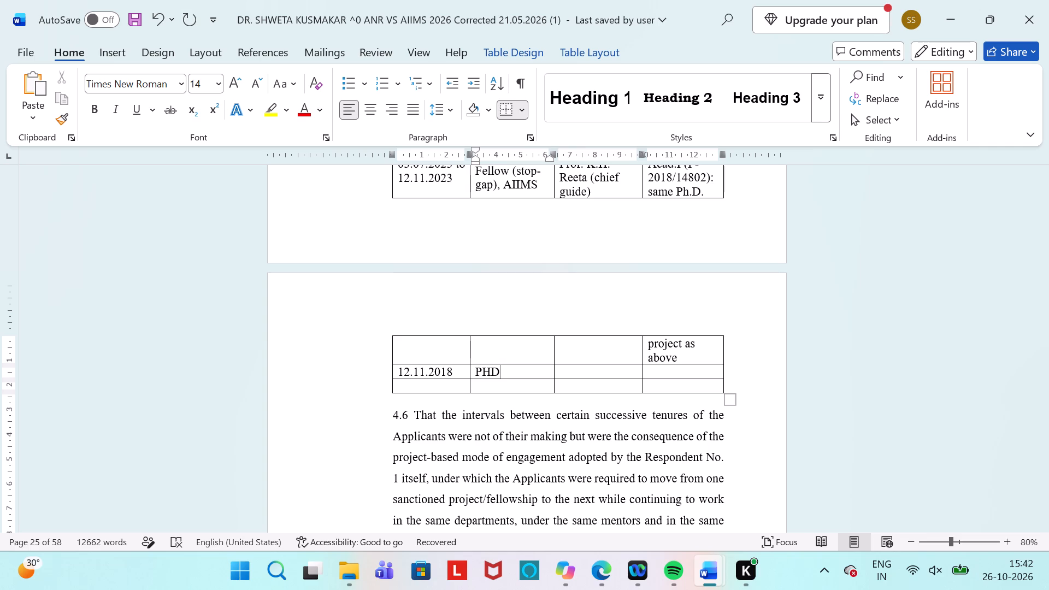
Add an empty pair of parentheses after "PHD" in the 12.11.2018 row of Applicant No. 2's service table, ready for text inside.
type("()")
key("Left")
Review the earlier rows of Applicant No. 2's service table, checking the periods, designations, departments and projects back to its first entry.
scroll(414, 381, "up", 3)
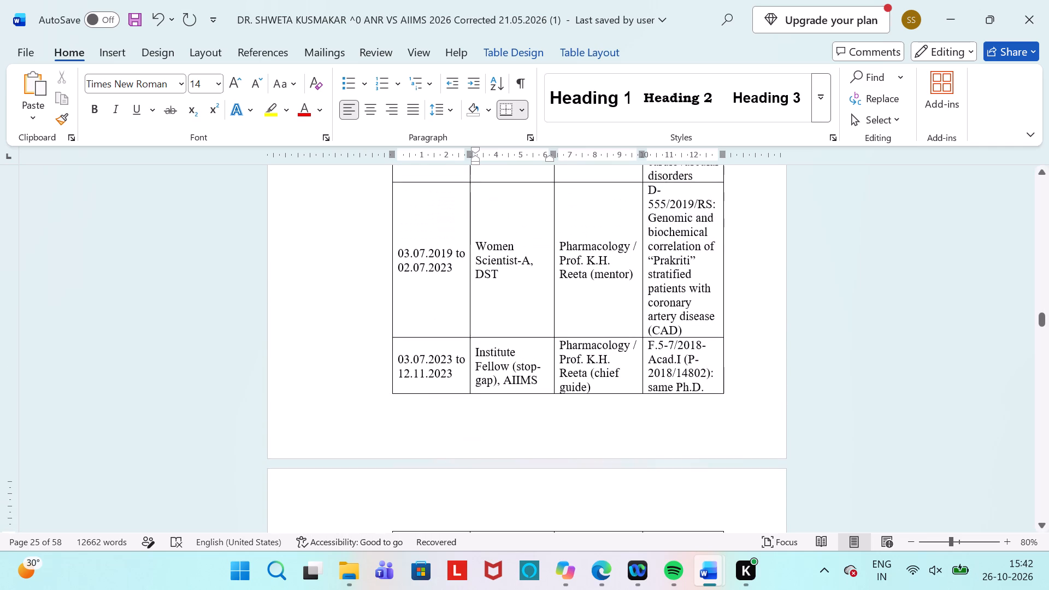
scroll(414, 381, "up", 2)
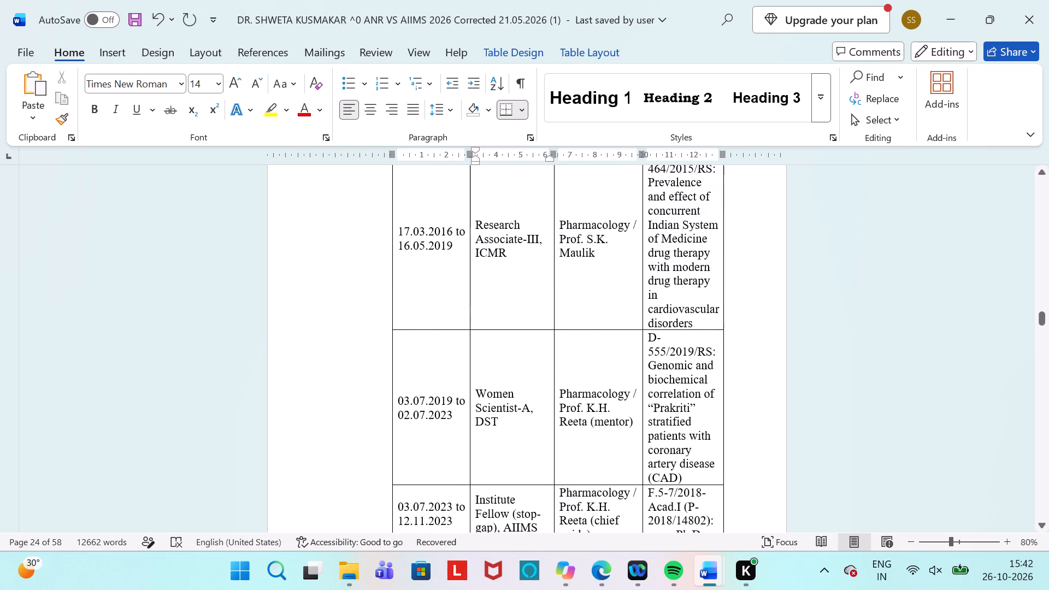
scroll(505, 251, "up", 2)
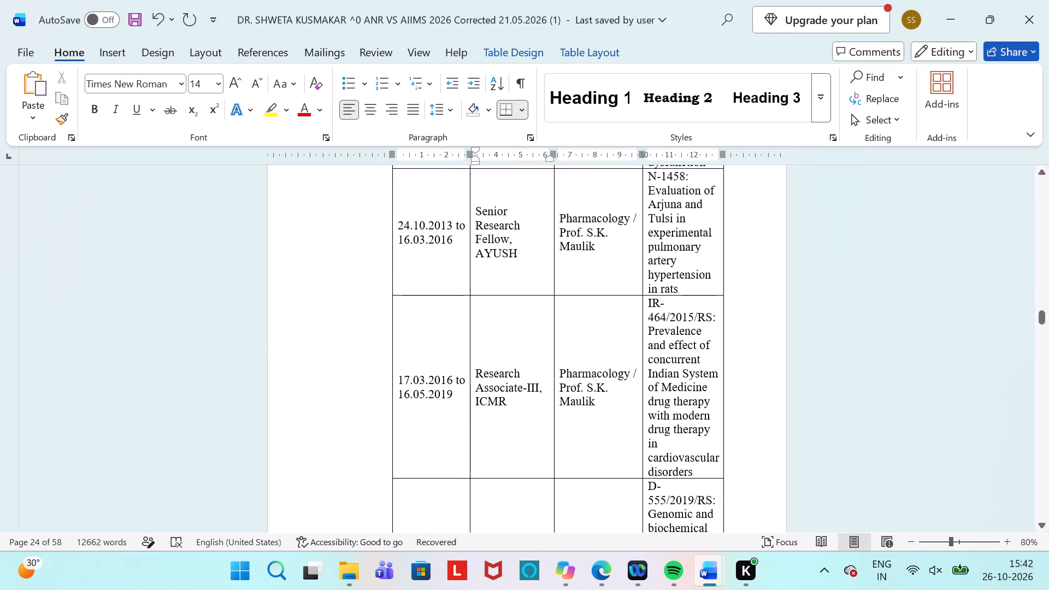
scroll(505, 251, "up", 4)
scroll(505, 251, "down", 1)
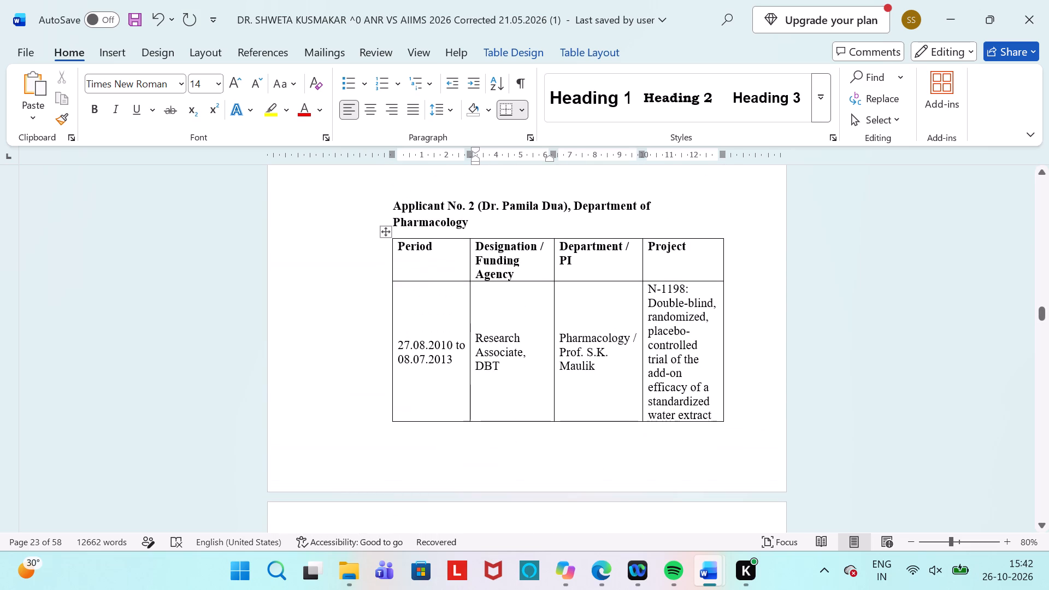
scroll(505, 251, "down", 1)
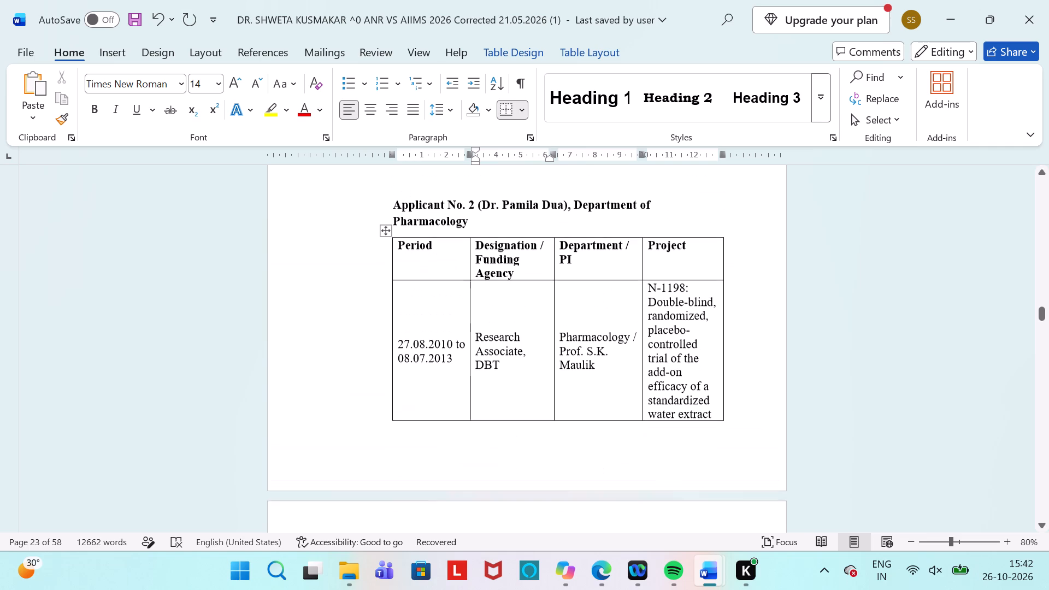
scroll(505, 251, "down", 2)
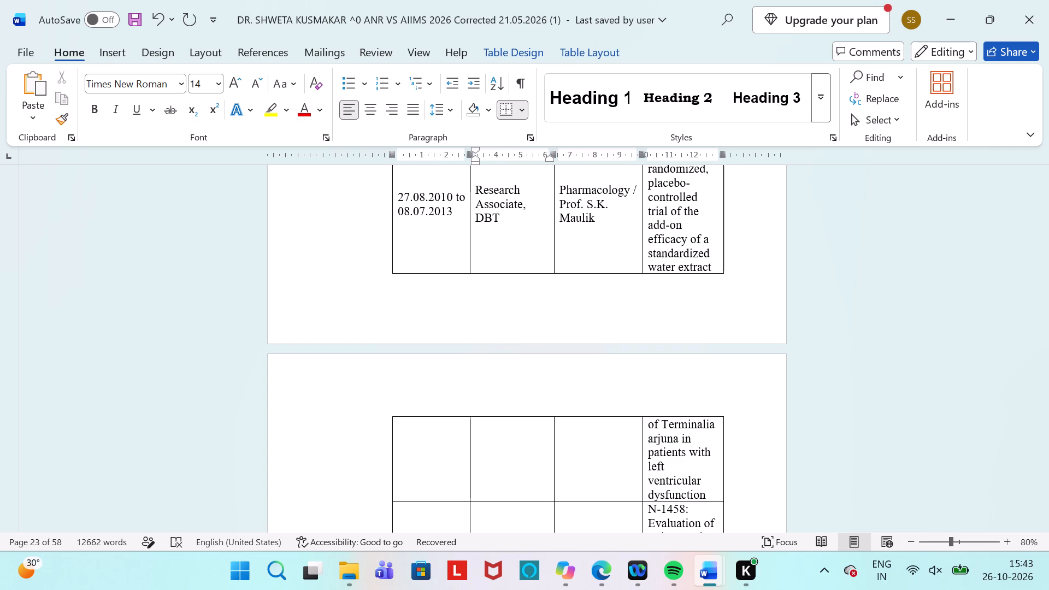
scroll(505, 251, "right", 1)
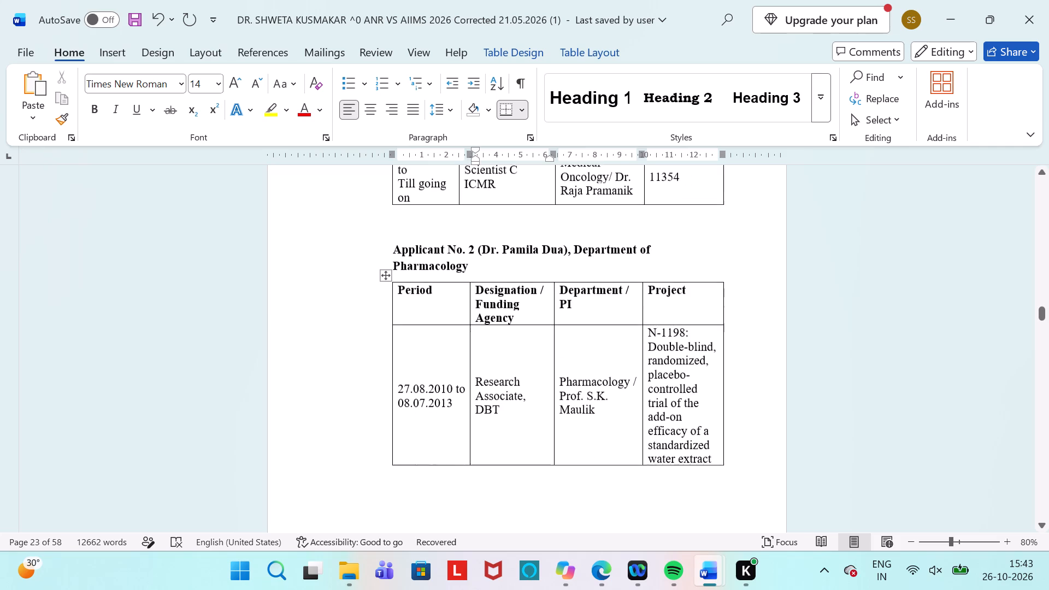
scroll(505, 251, "right", 1)
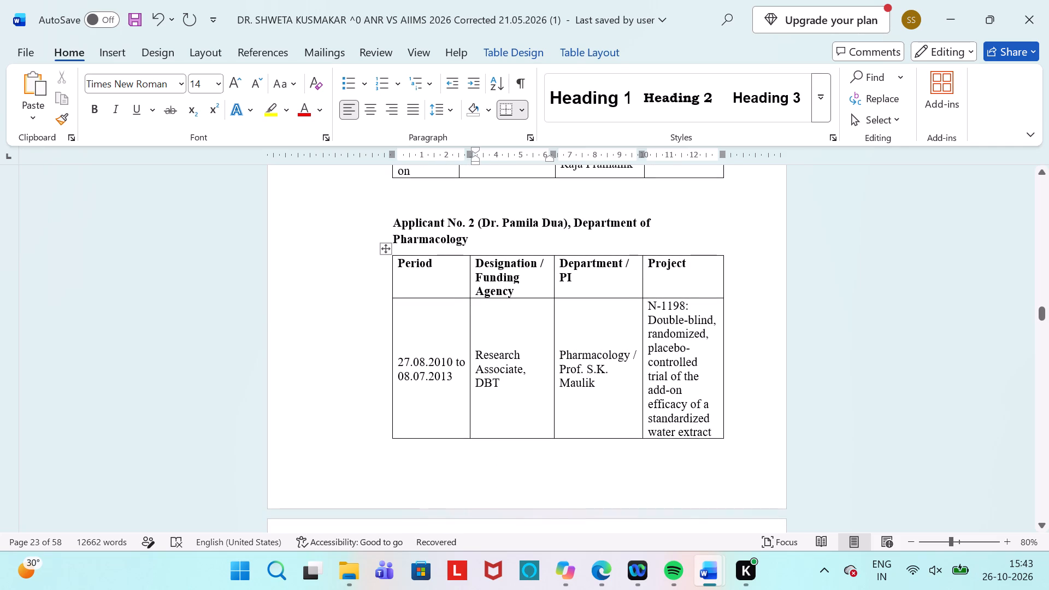
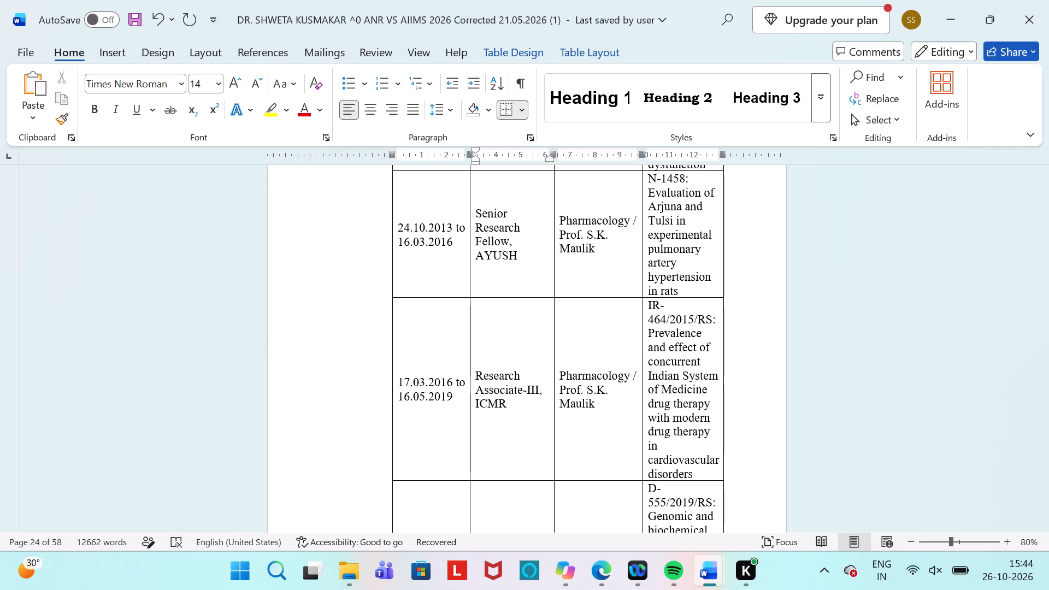
scroll(505, 251, "down", 5)
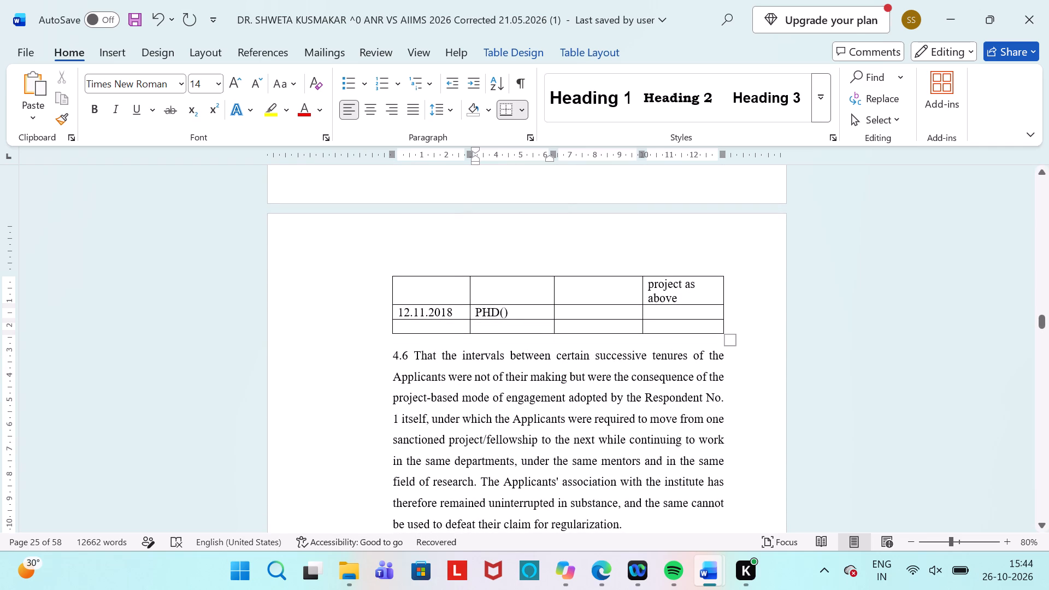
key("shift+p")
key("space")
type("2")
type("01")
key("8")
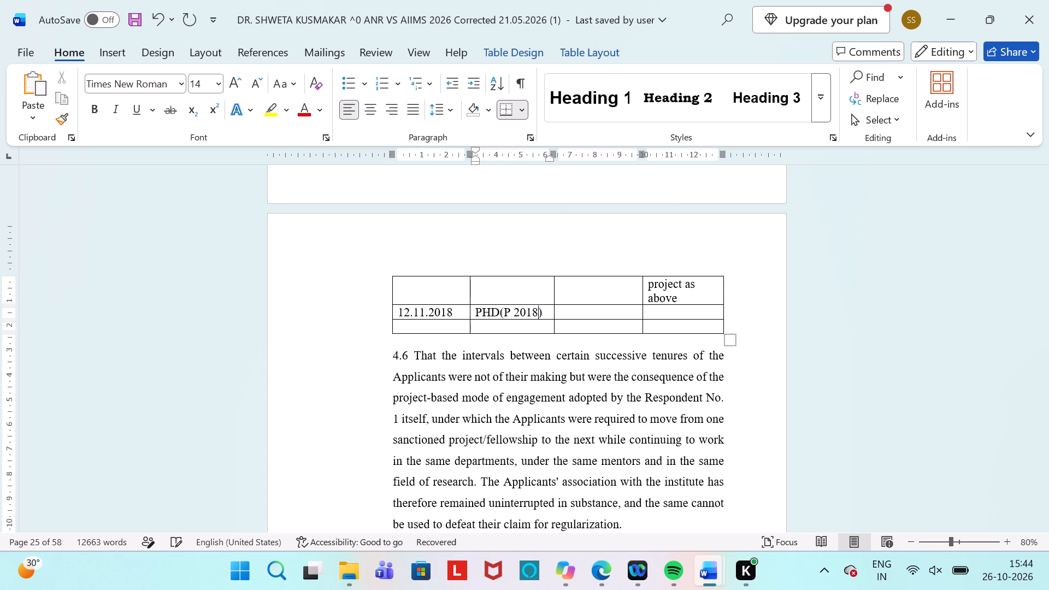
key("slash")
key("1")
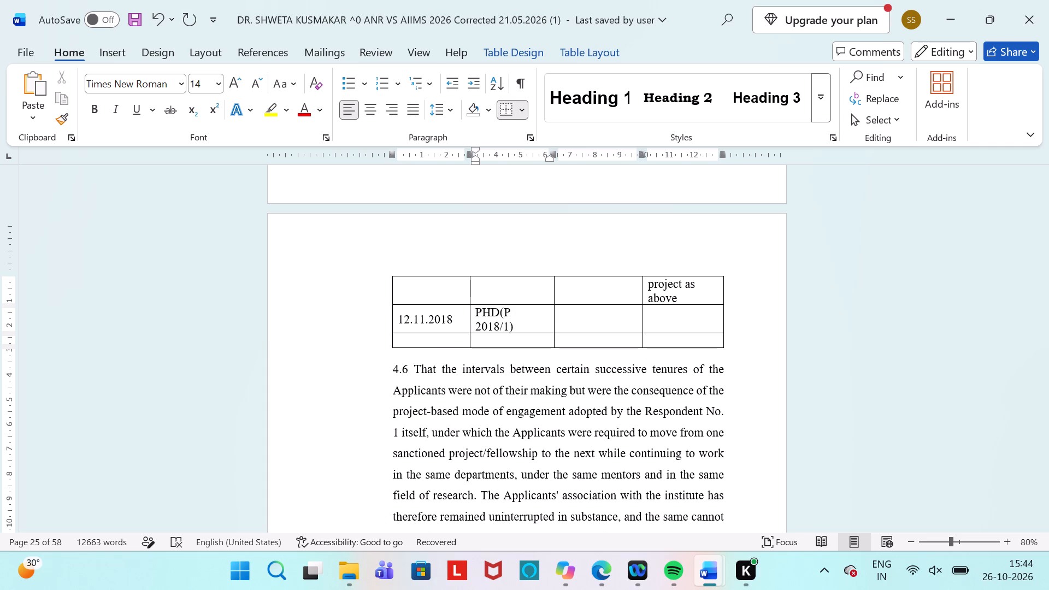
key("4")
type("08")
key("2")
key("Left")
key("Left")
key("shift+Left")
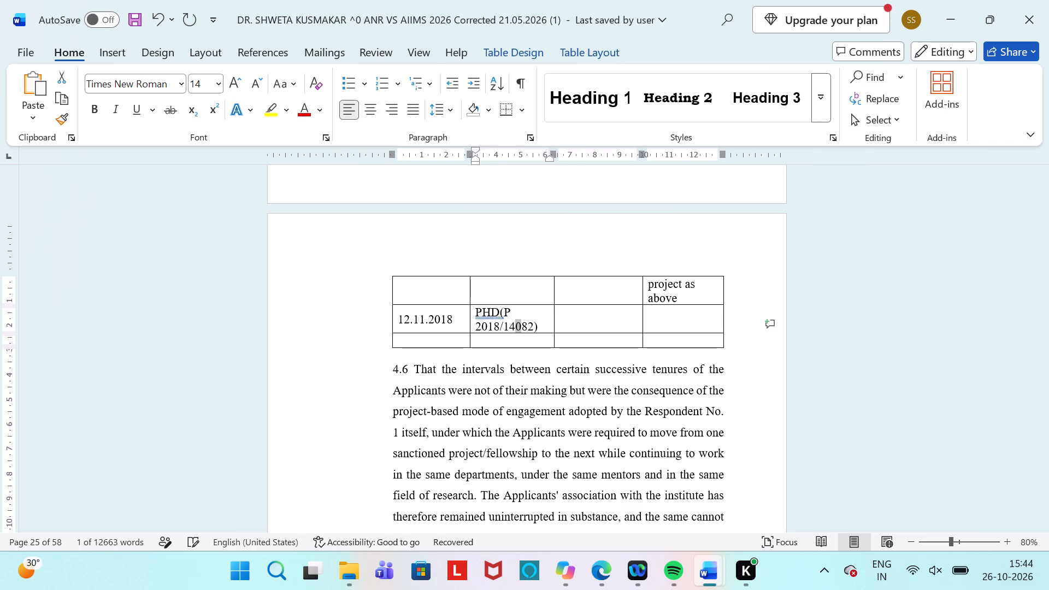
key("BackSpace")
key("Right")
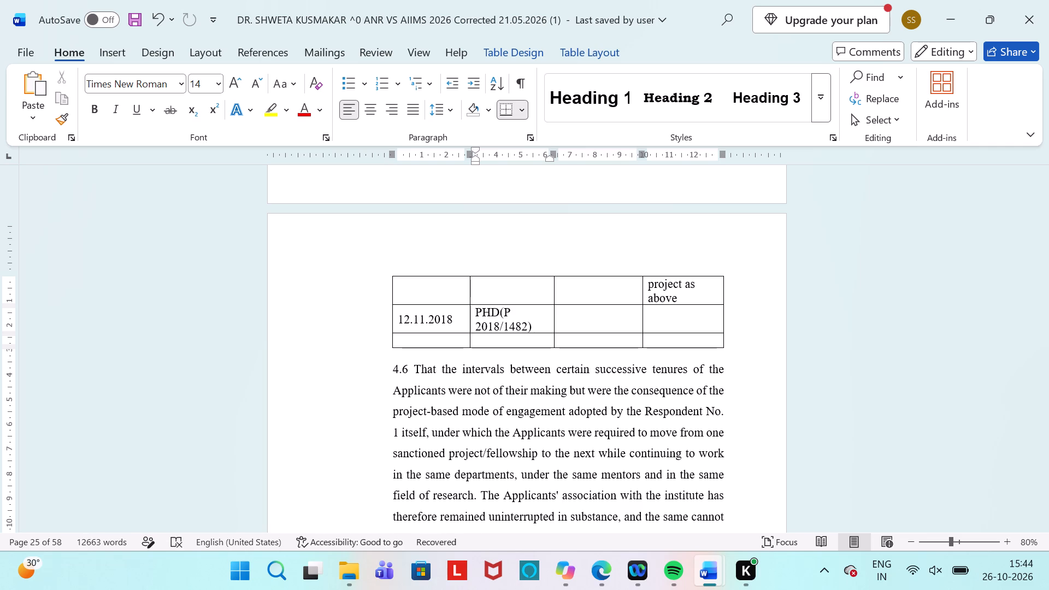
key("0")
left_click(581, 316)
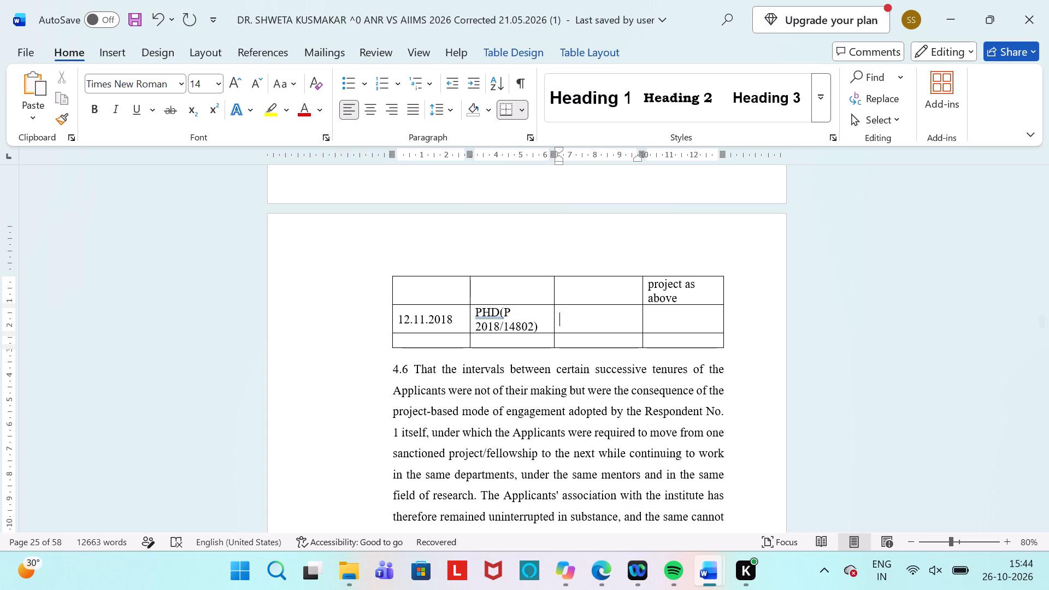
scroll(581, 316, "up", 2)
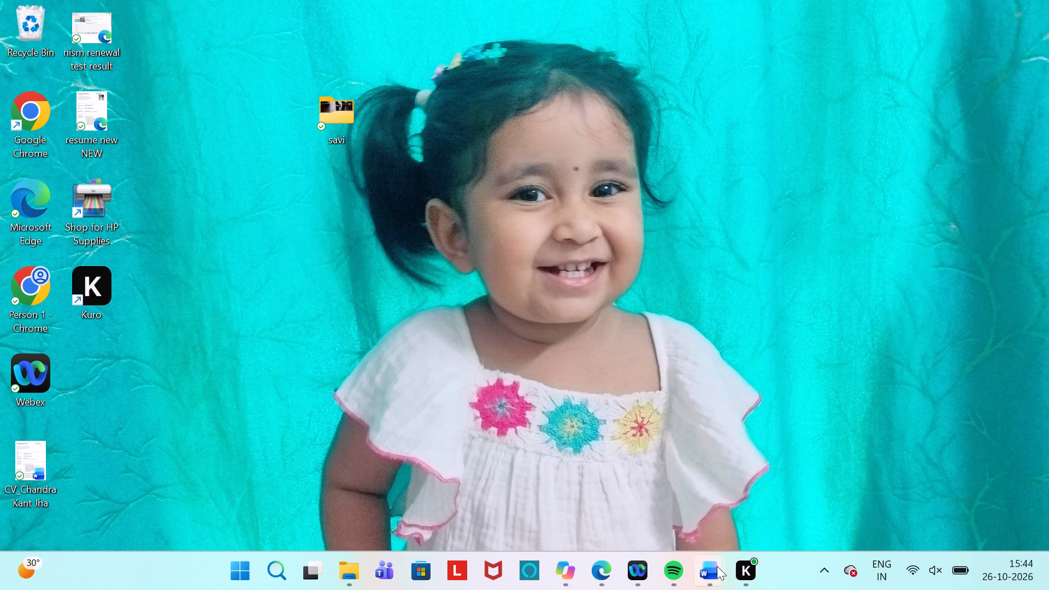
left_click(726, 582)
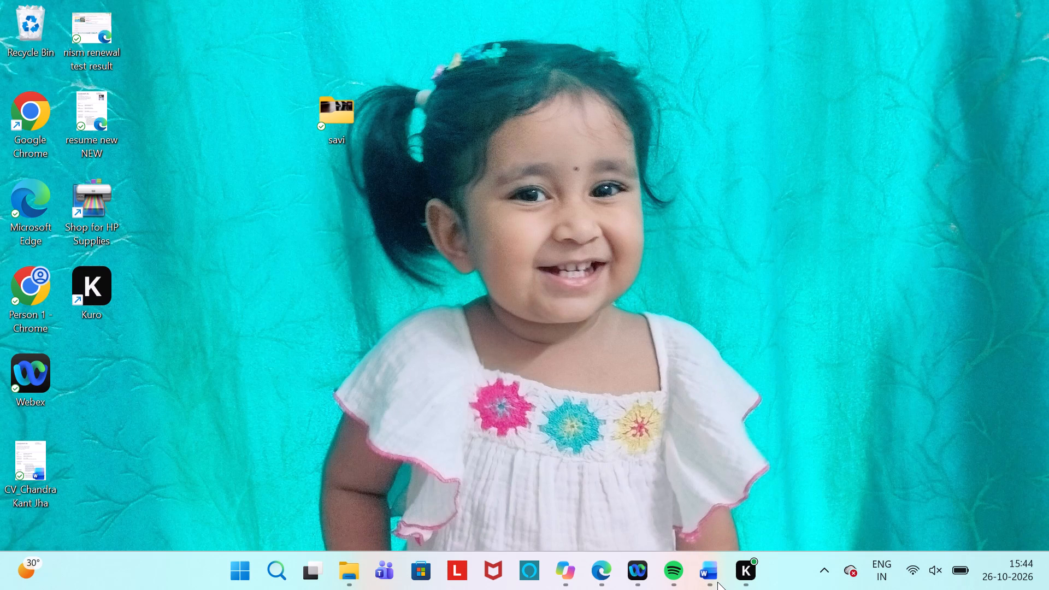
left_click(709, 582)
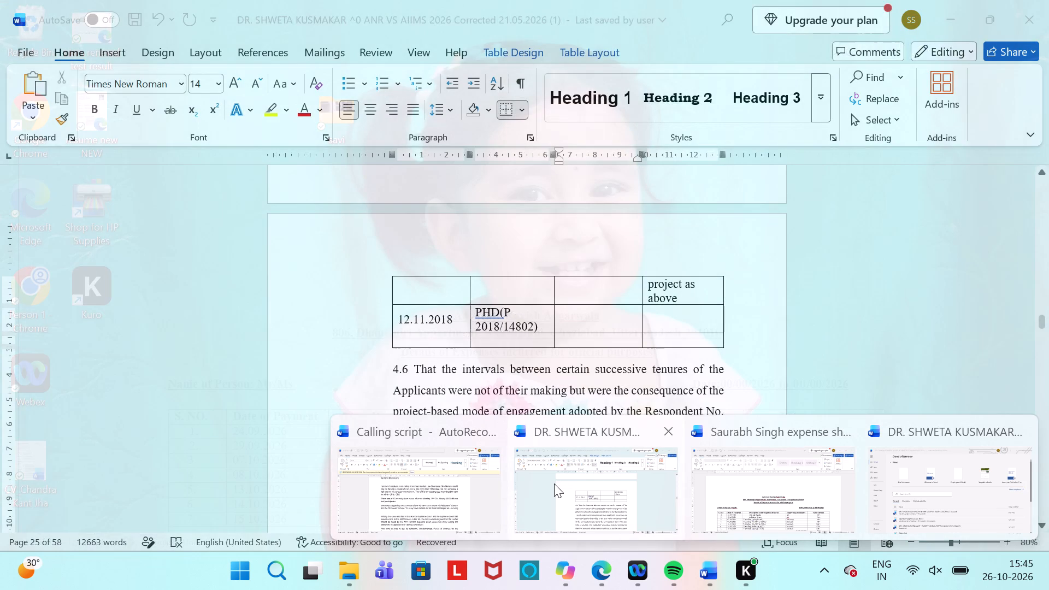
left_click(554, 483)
Review the earlier entries in Applicant No. 2's service table, from the heading down to the 12.11.2018 row.
scroll(628, 346, "up", 1)
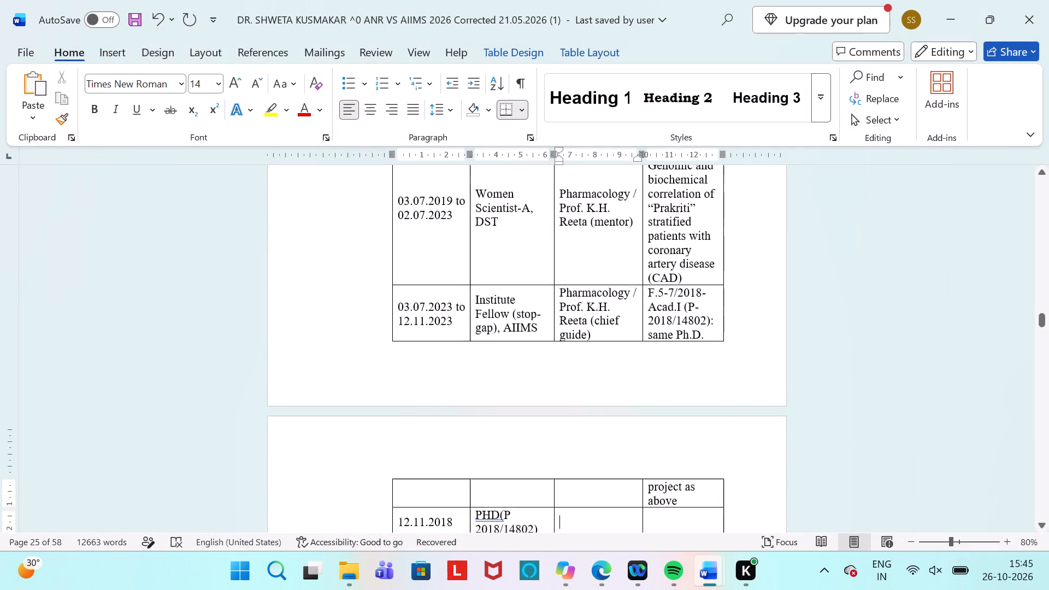
scroll(628, 346, "up", 1)
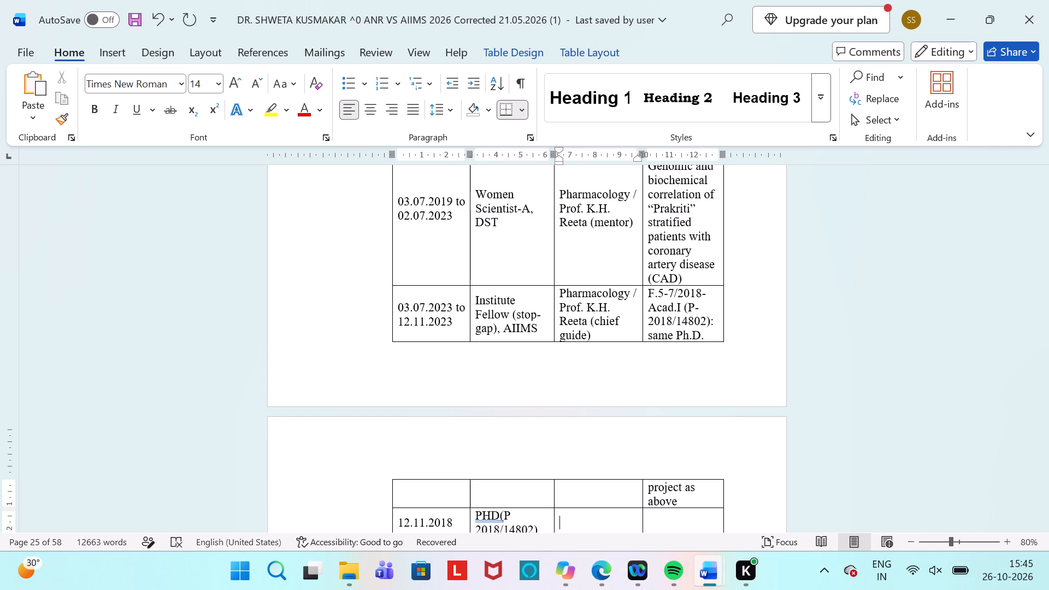
scroll(600, 324, "up", 2)
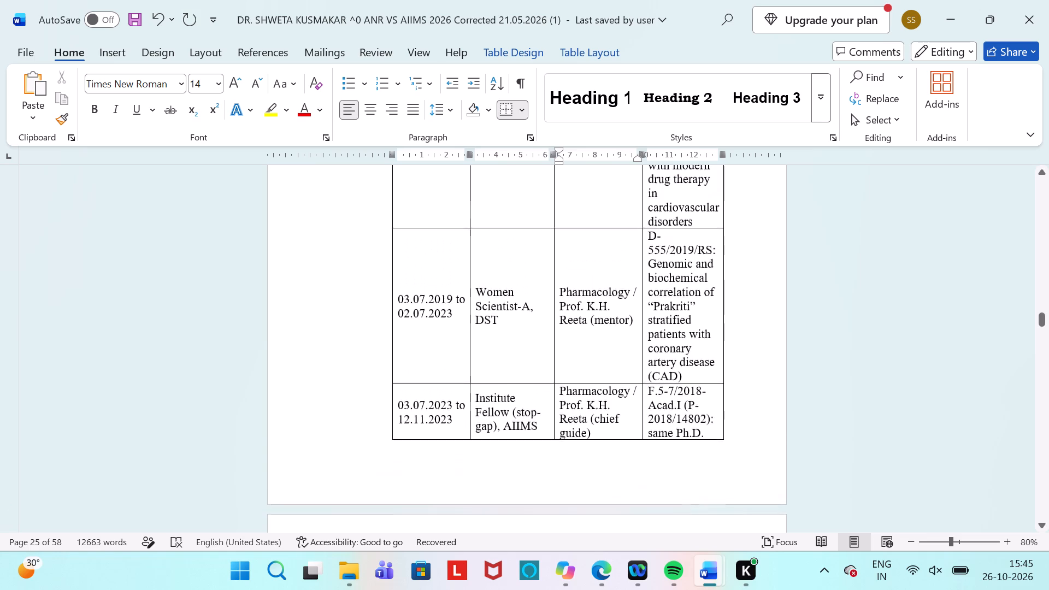
scroll(600, 324, "up", 5)
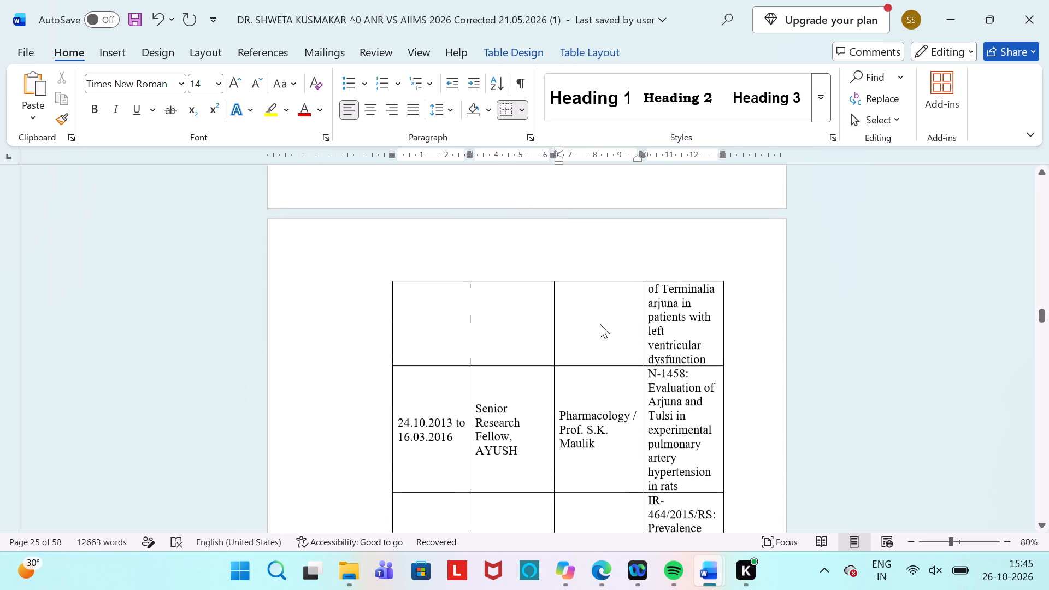
scroll(600, 324, "up", 2)
scroll(600, 324, "down", 2)
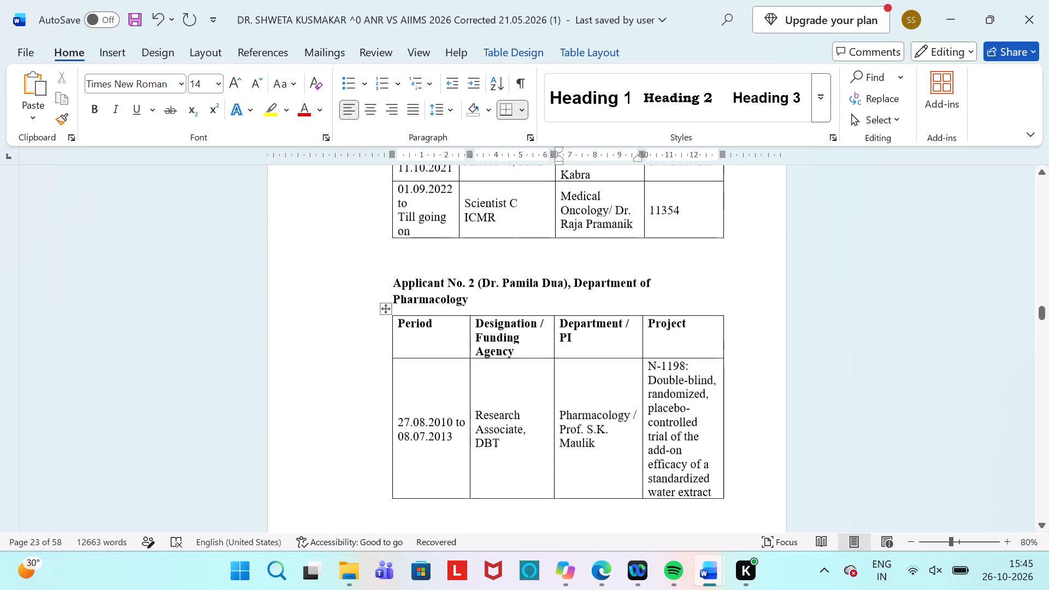
scroll(600, 324, "down", 3)
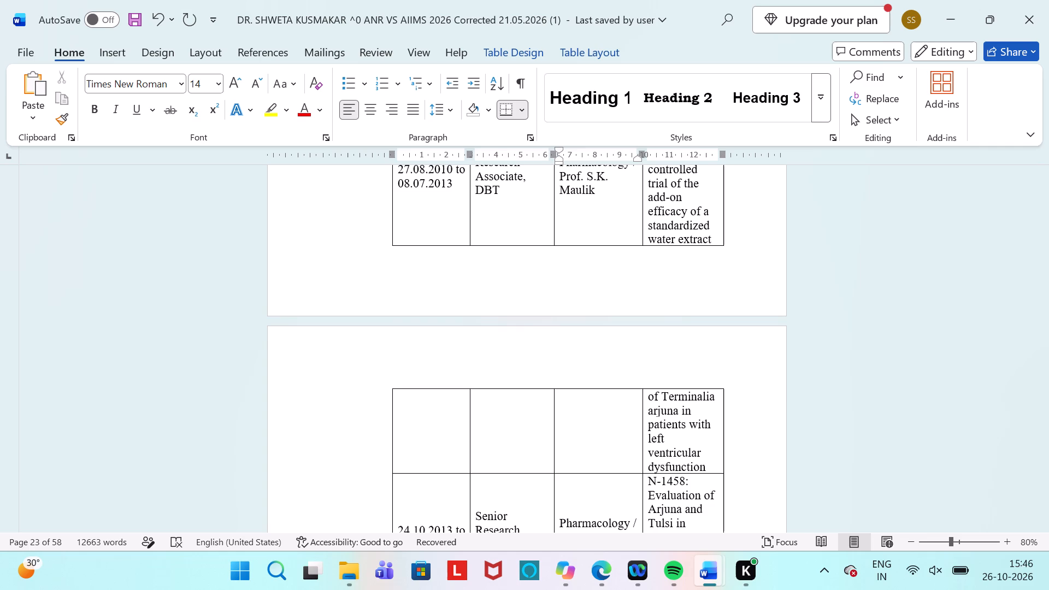
Review Applicant No. 2's service table from its heading through all the tenure rows to the 12.11.2018 row above paragraph 4.6.
scroll(553, 302, "up", 1)
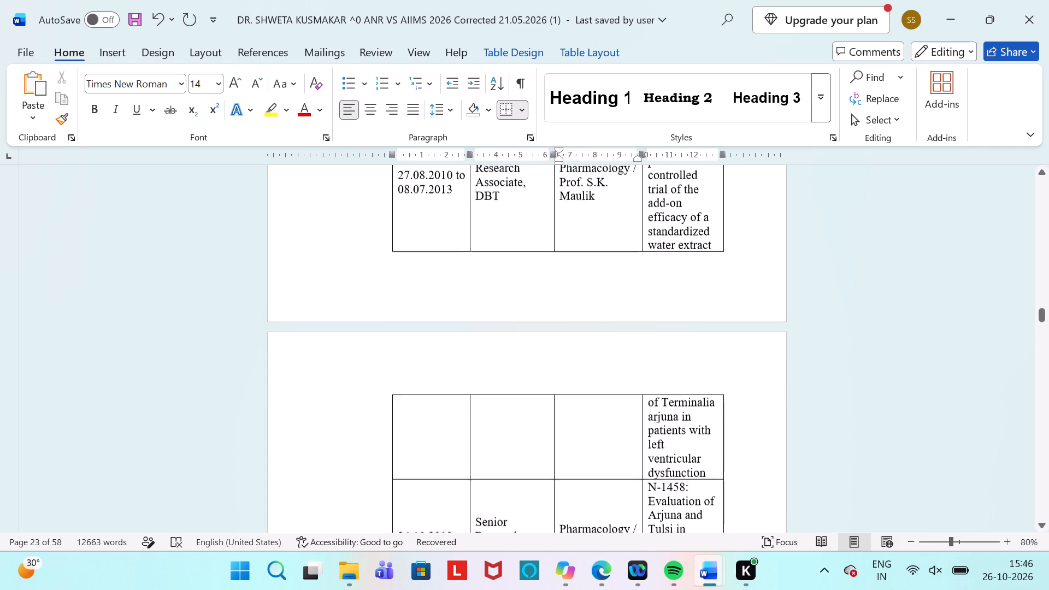
scroll(553, 302, "up", 2)
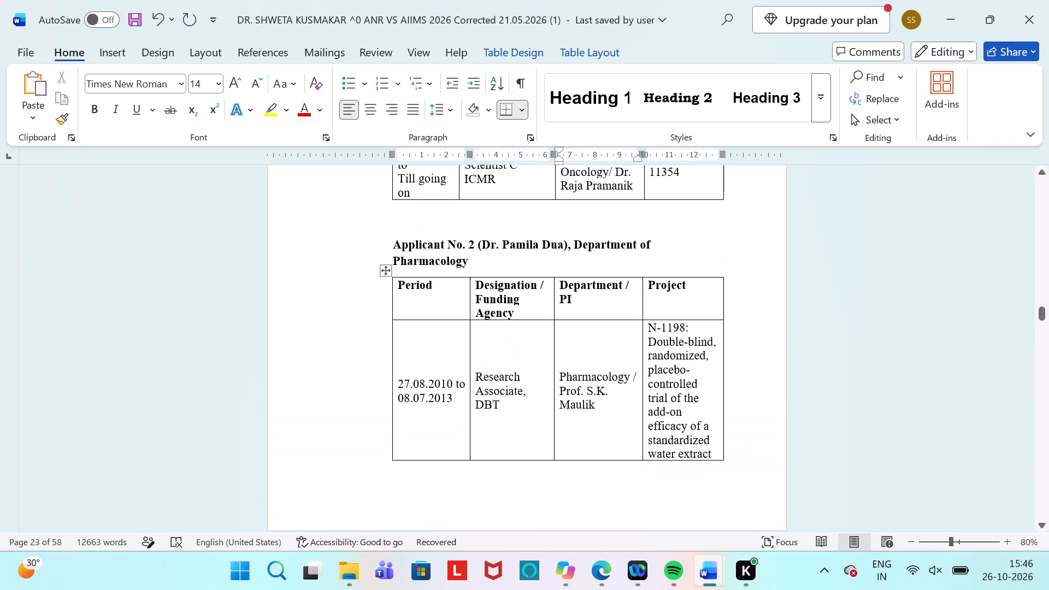
scroll(553, 302, "up", 1)
scroll(592, 216, "up", 1)
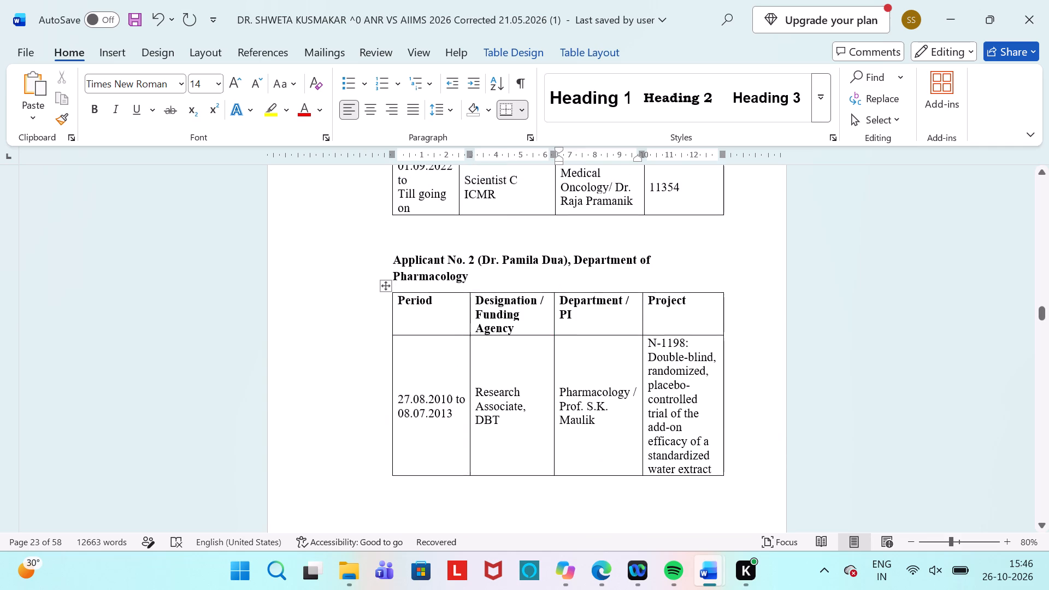
scroll(592, 216, "up", 1)
scroll(592, 216, "down", 1)
scroll(592, 216, "up", 1)
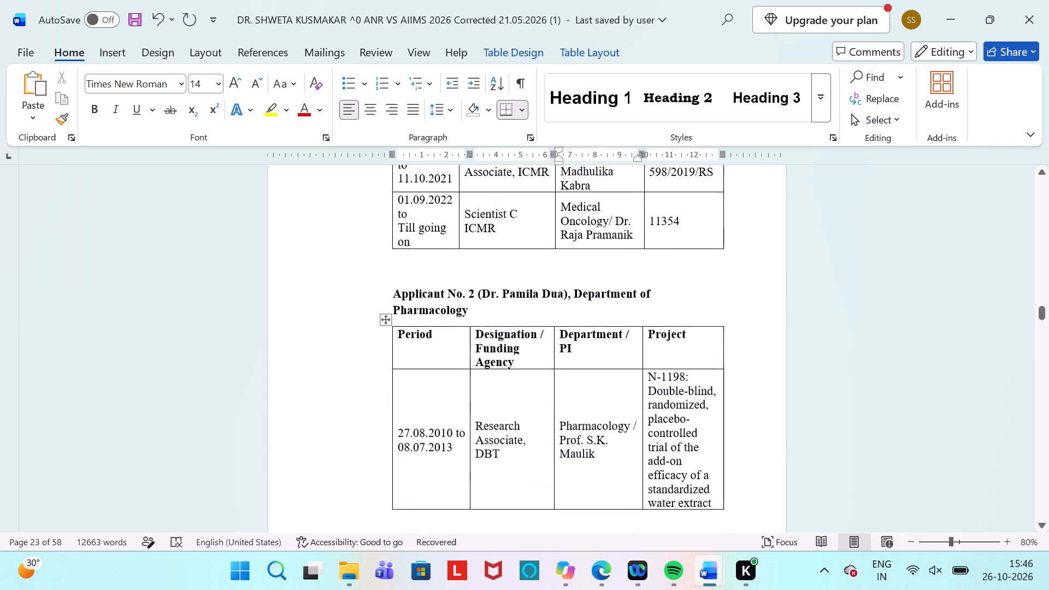
scroll(592, 216, "up", 1)
scroll(592, 216, "down", 1)
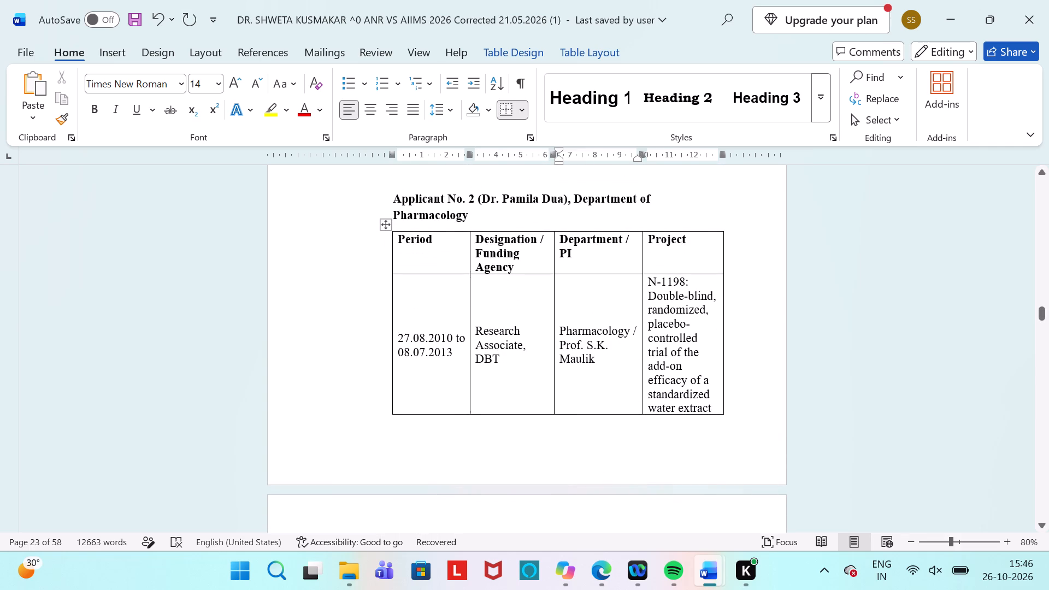
scroll(592, 216, "down", 1)
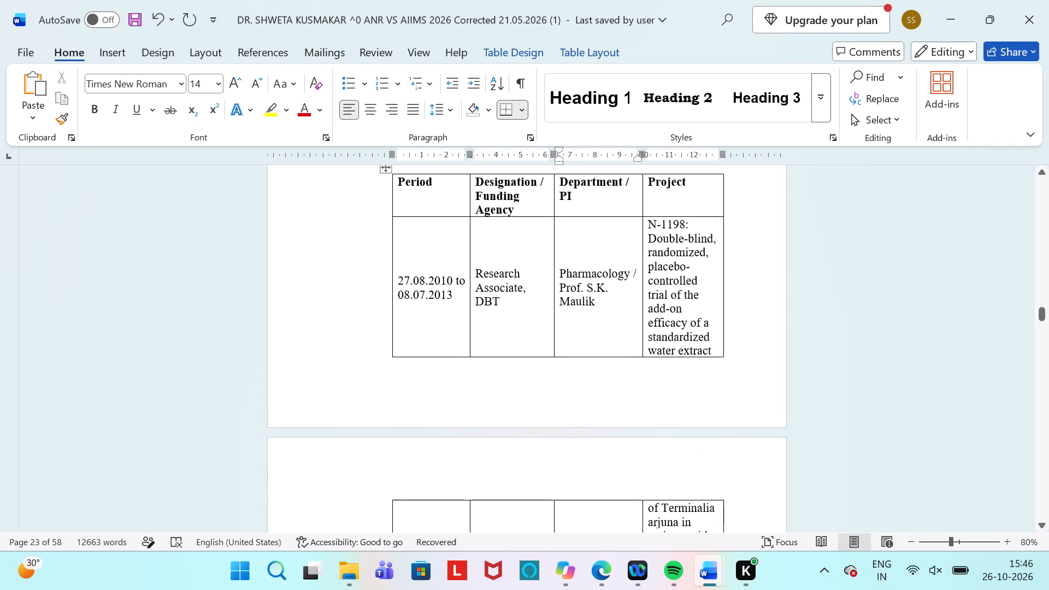
scroll(592, 216, "down", 1)
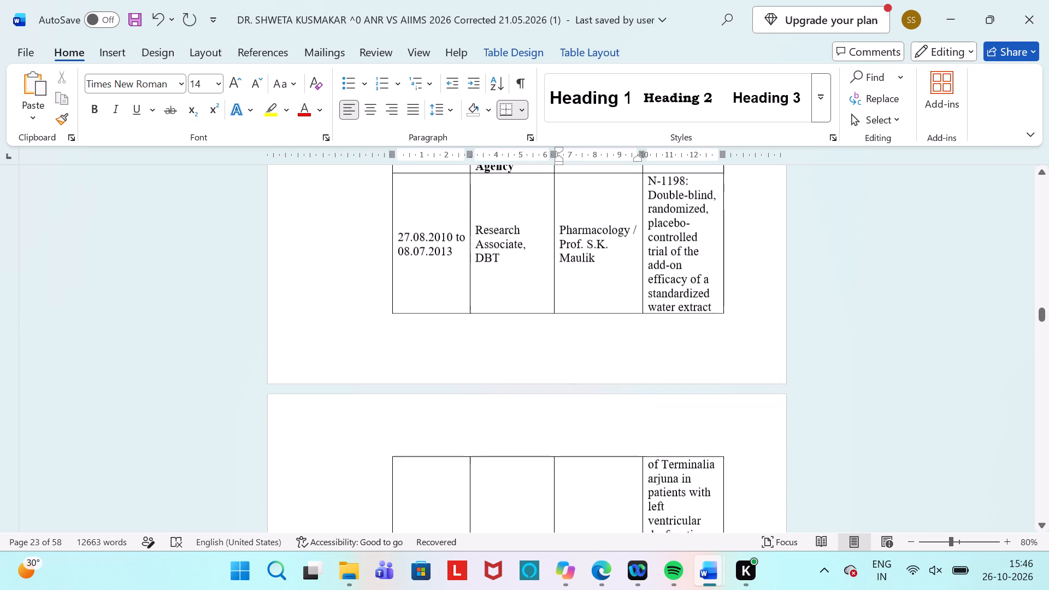
scroll(592, 216, "down", 2)
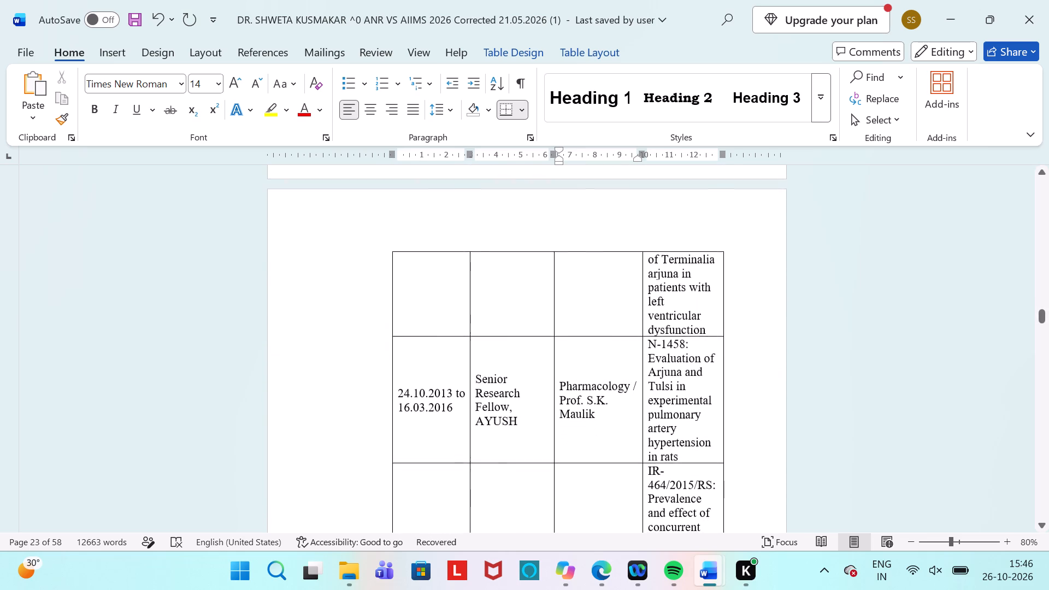
scroll(592, 216, "down", 2)
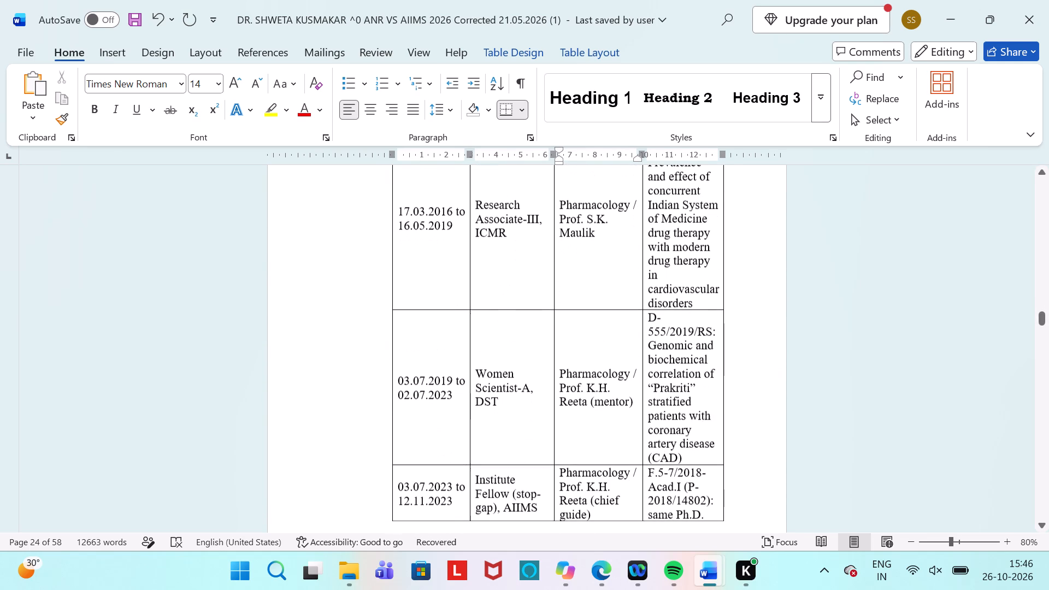
scroll(592, 216, "down", 2)
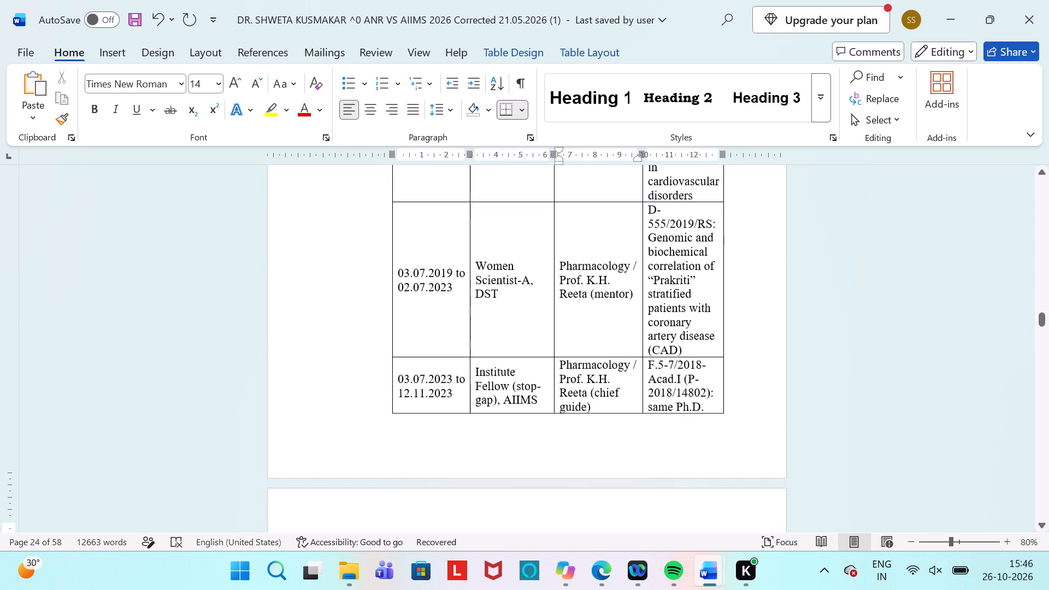
scroll(592, 216, "down", 3)
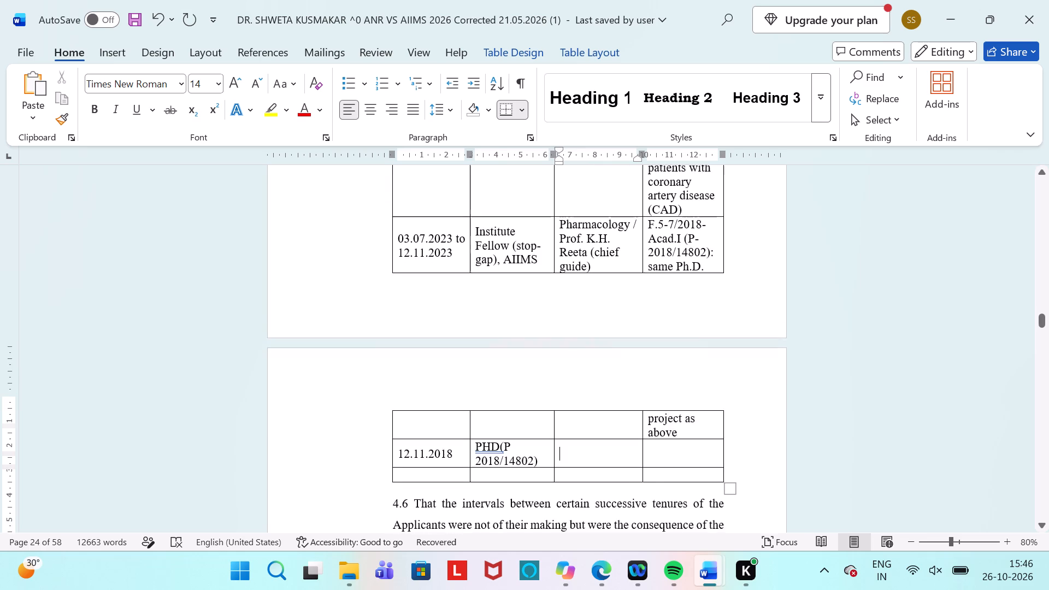
scroll(592, 216, "down", 2)
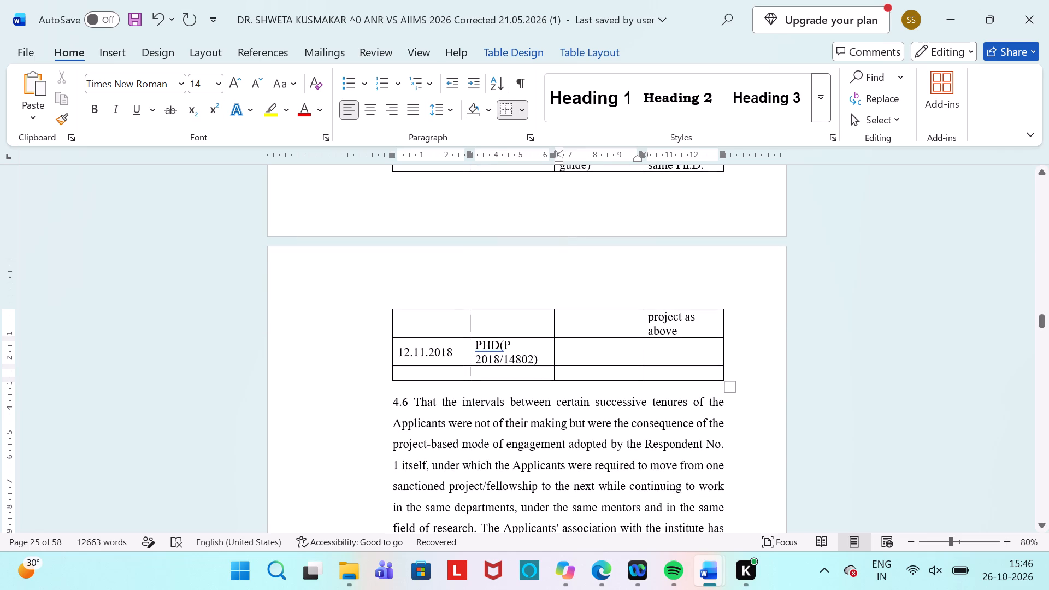
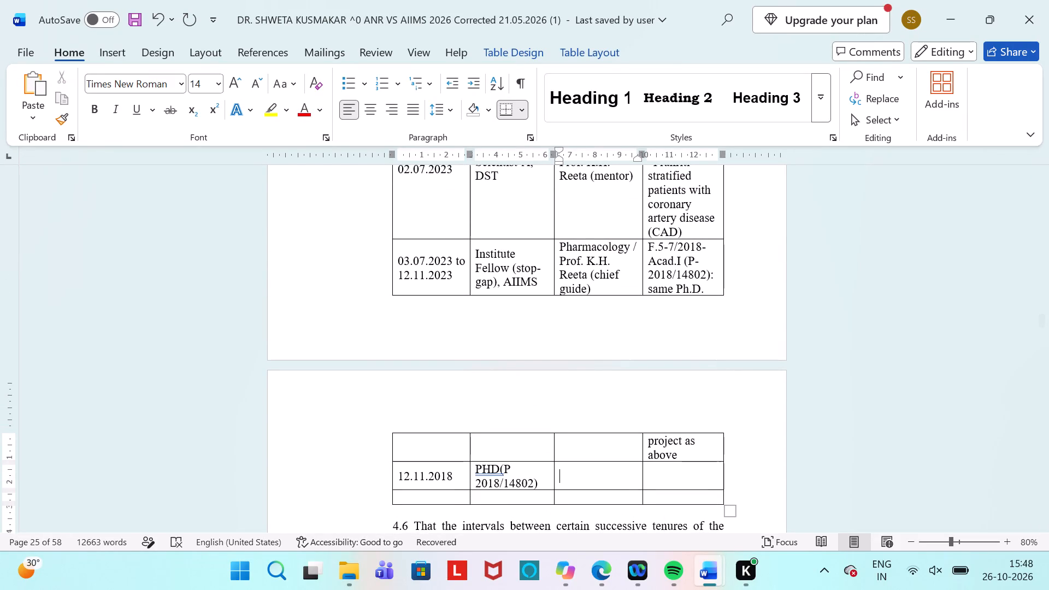
Examine the dates, designations, departments and project references in the rows of Applicant No. 2's service table preceding the 12.11.2018 PHD row.
scroll(577, 188, "up", 1)
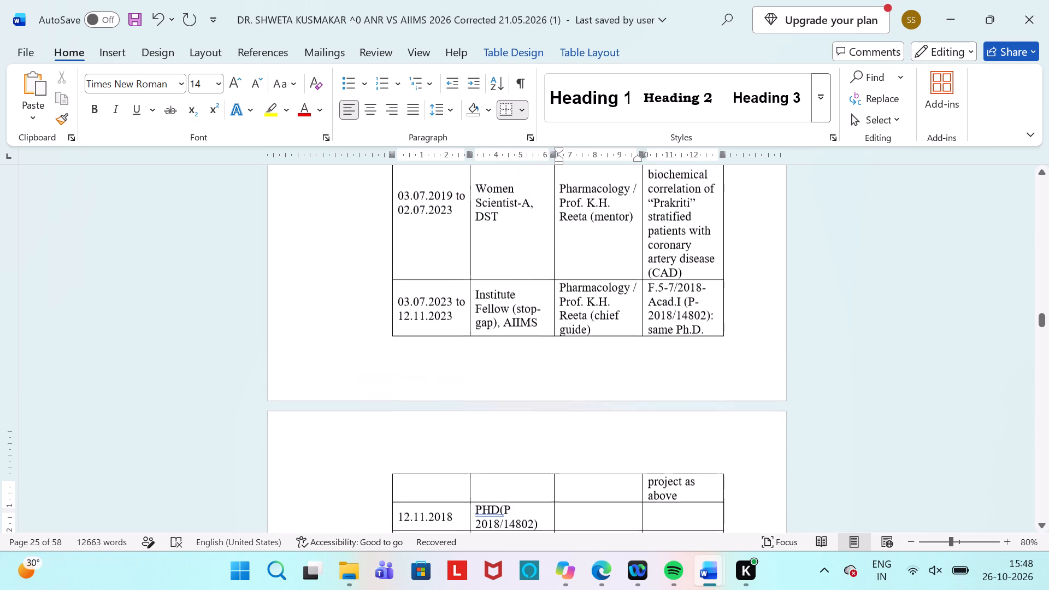
scroll(577, 188, "up", 2)
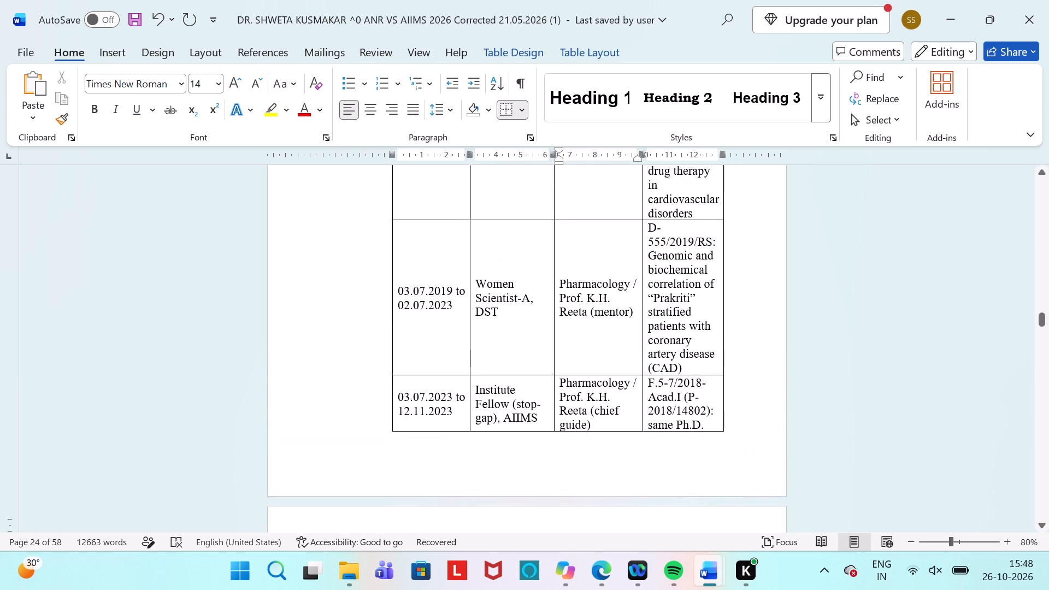
scroll(577, 188, "down", 1)
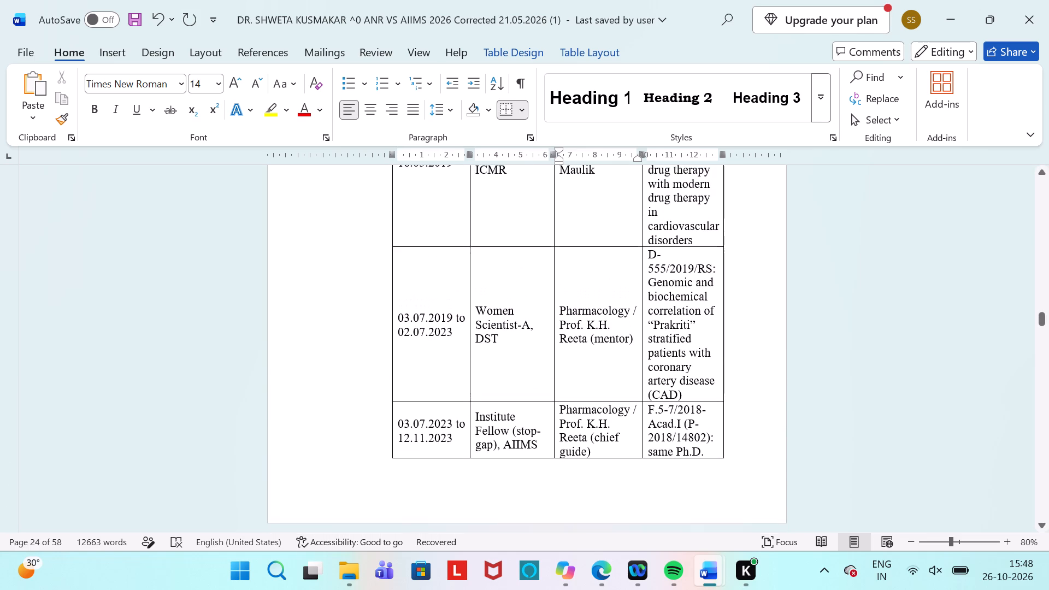
scroll(577, 188, "down", 3)
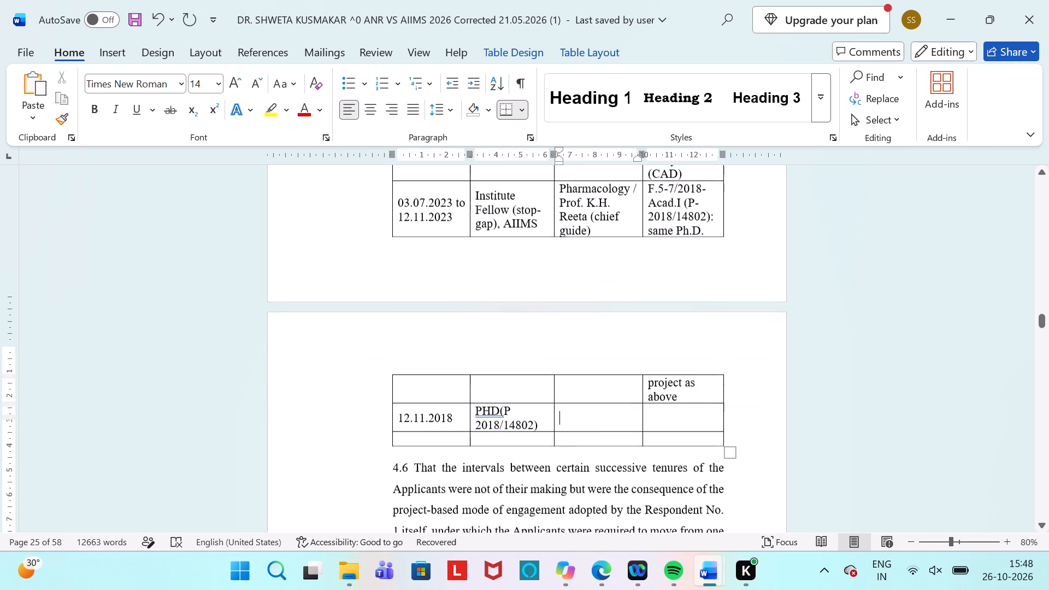
scroll(577, 188, "down", 1)
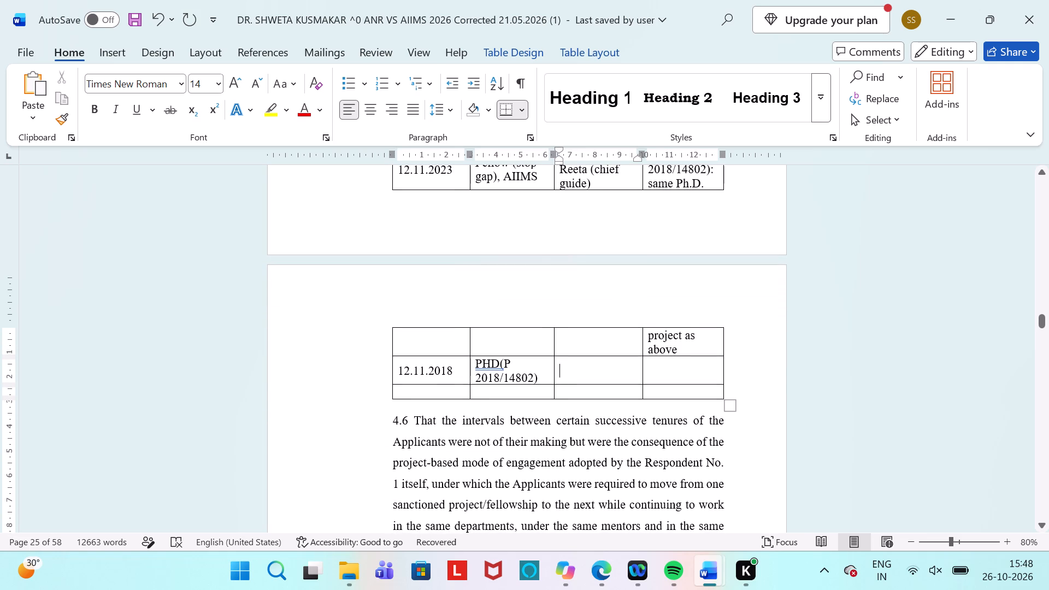
scroll(577, 188, "up", 4)
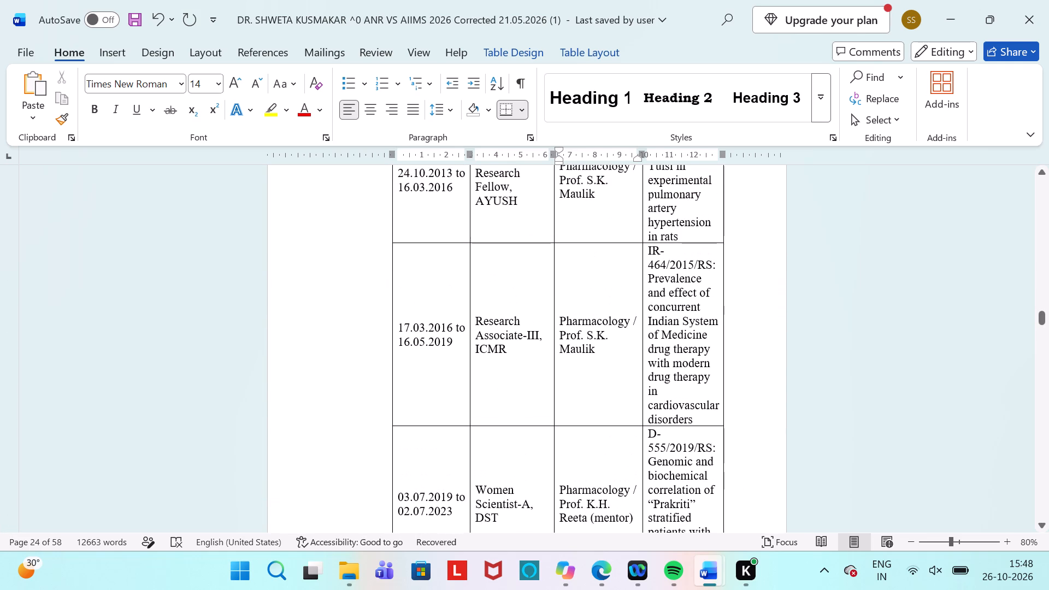
scroll(577, 188, "up", 2)
scroll(577, 188, "down", 1)
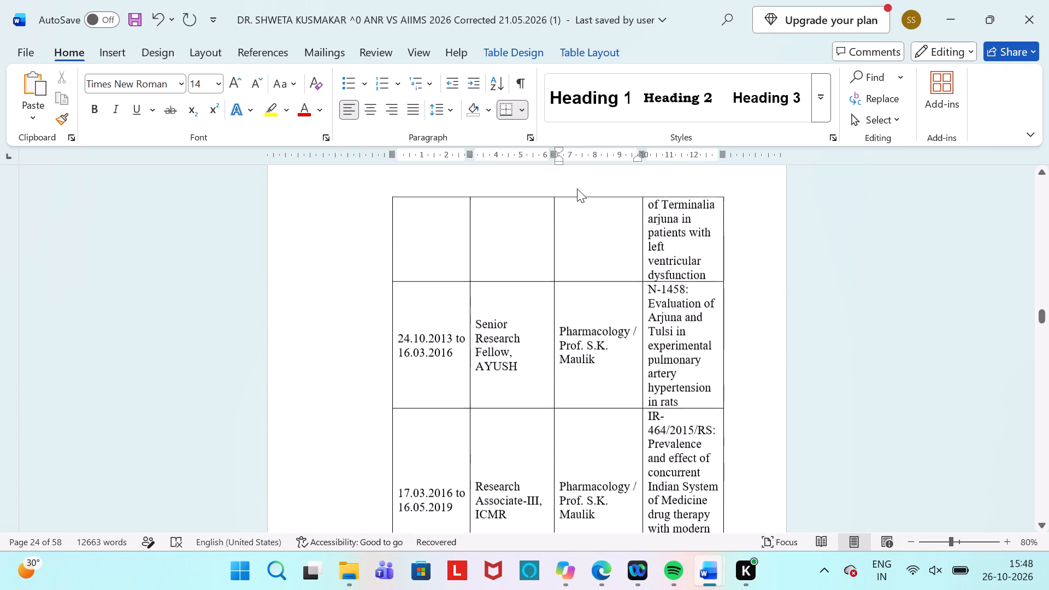
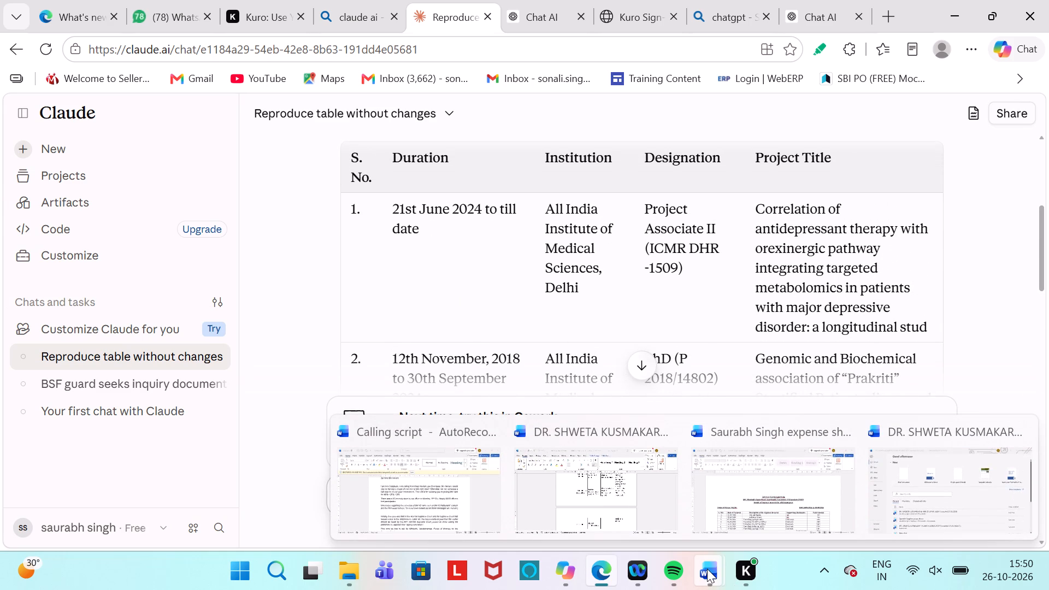
Switch to the AIIMS tribunal application in Word, at the department cell of the 12.11.2018 PHD row.
left_click(640, 484)
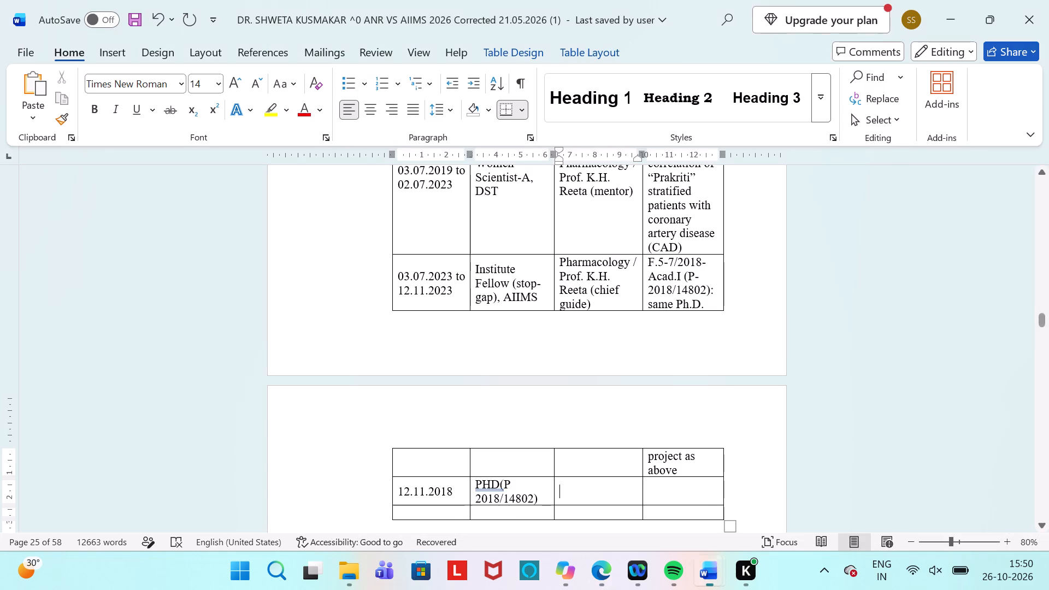
left_click(640, 484)
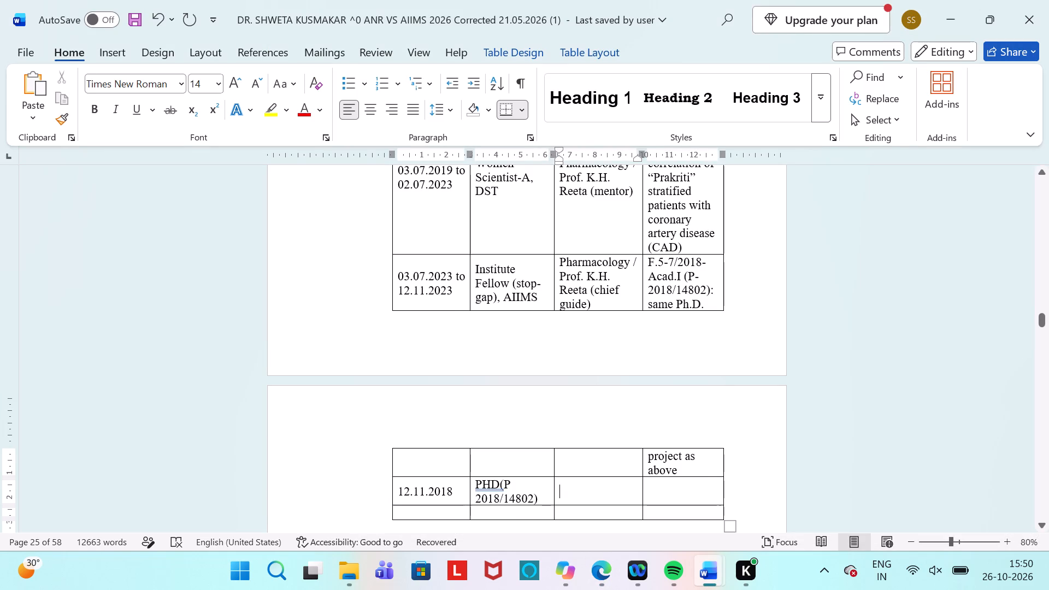
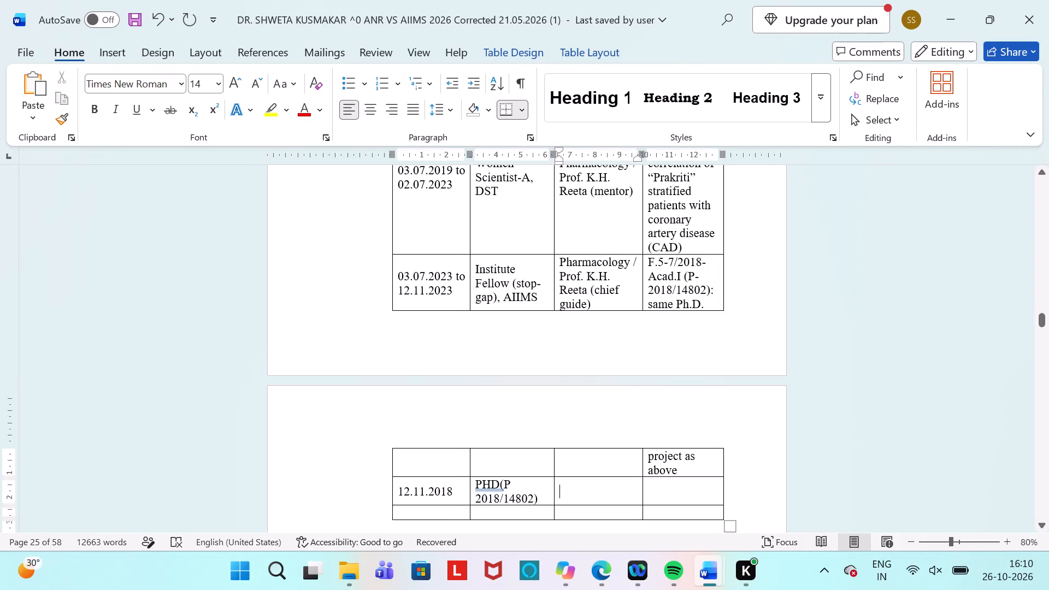
Review the service tables of Applicant No. 1 and Applicant No. 2, checking periods, designations, departments and projects through the PHD row.
scroll(604, 424, "down", 2)
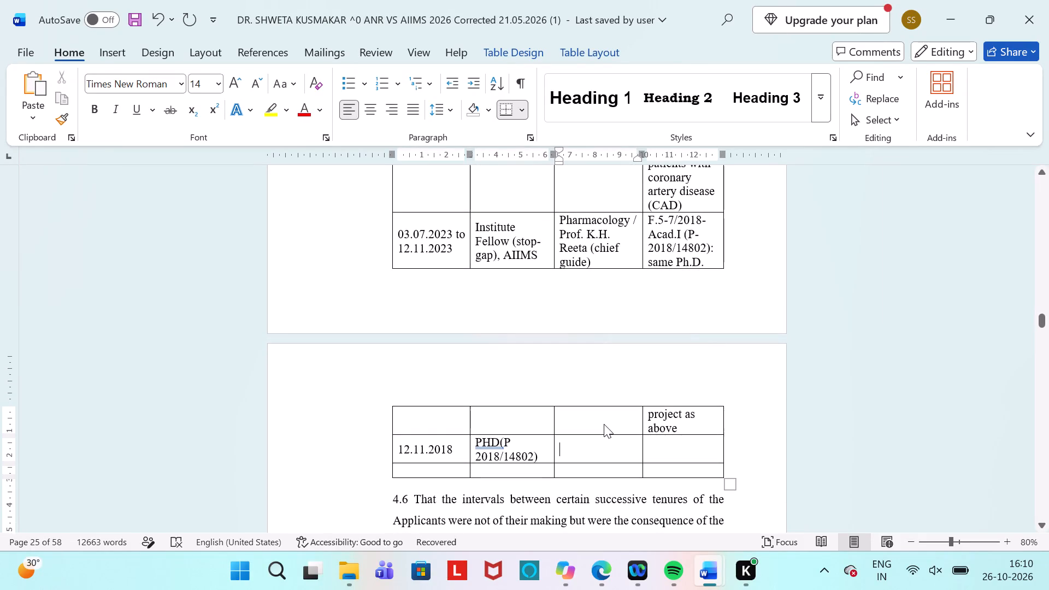
scroll(604, 424, "down", 1)
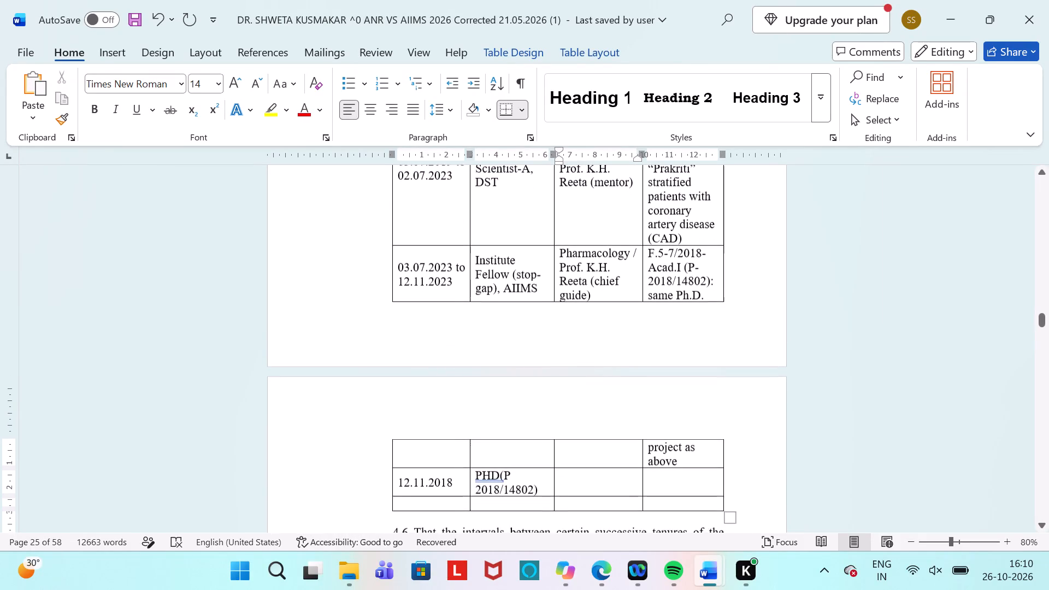
scroll(604, 424, "down", 1)
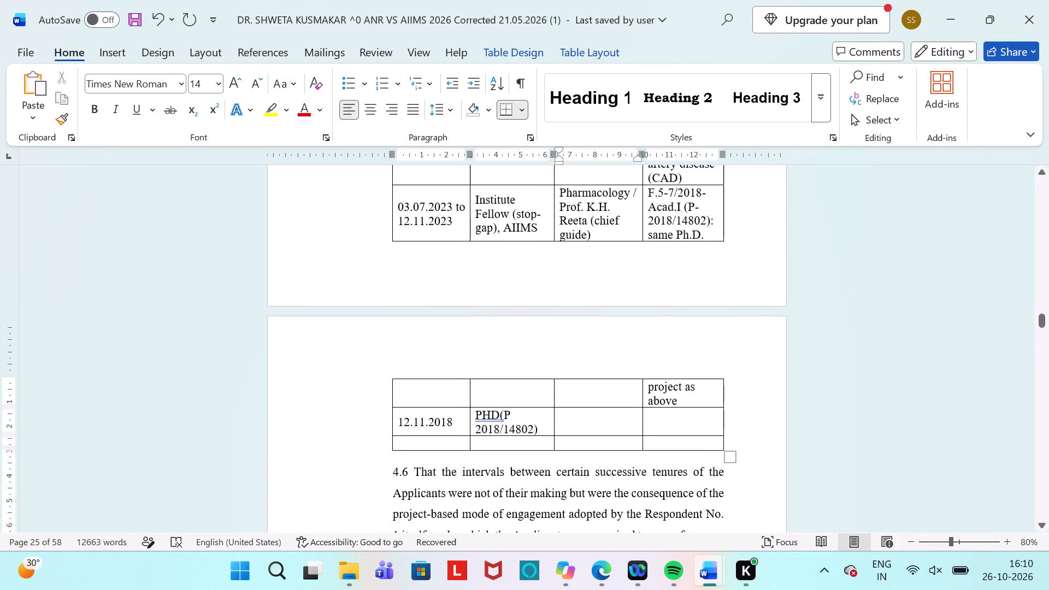
scroll(604, 424, "up", 1)
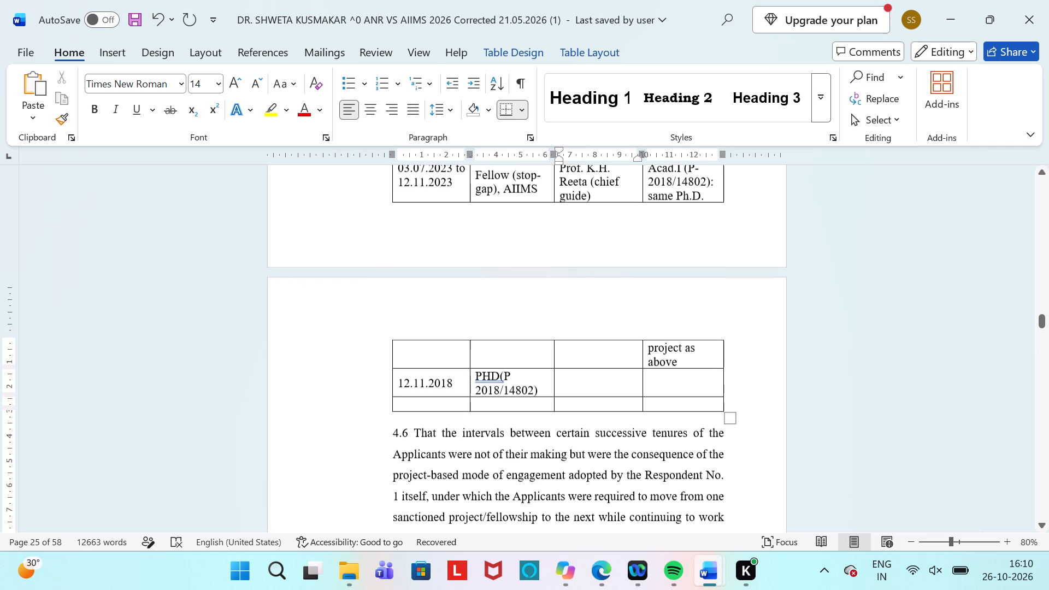
scroll(604, 424, "up", 2)
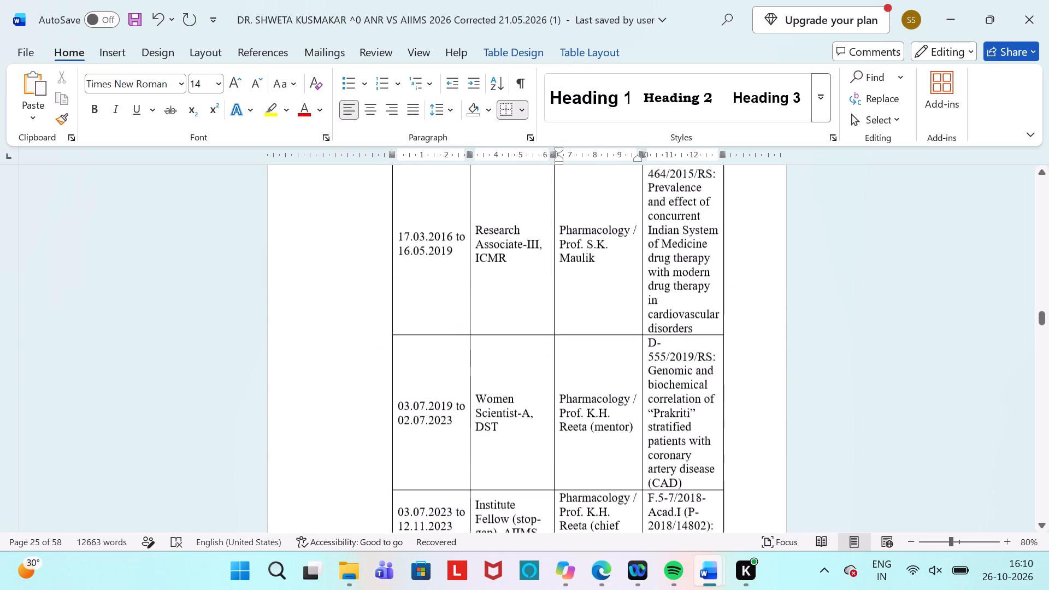
scroll(604, 424, "up", 7)
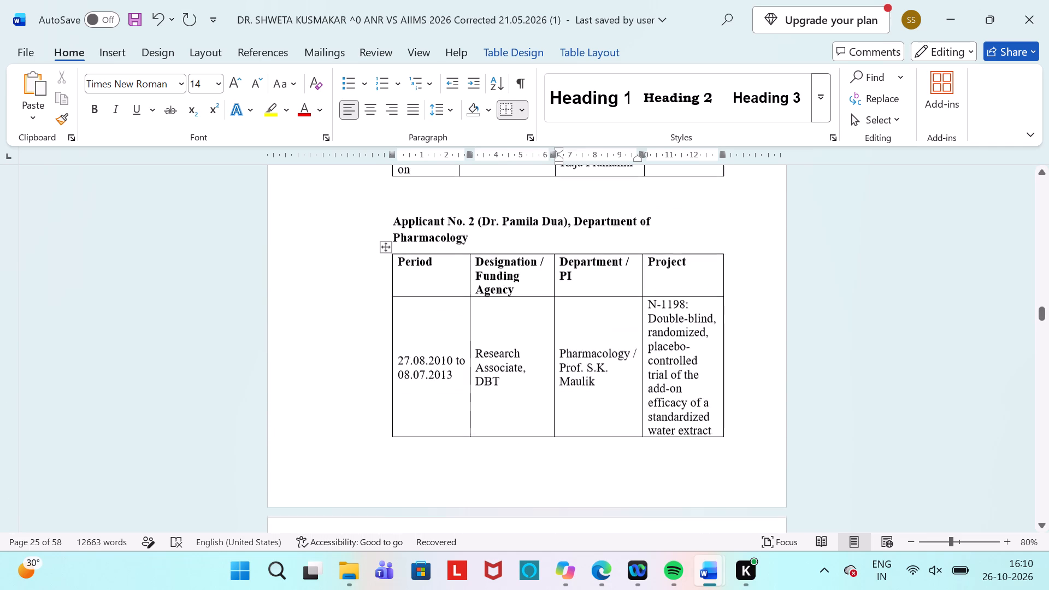
scroll(604, 424, "up", 3)
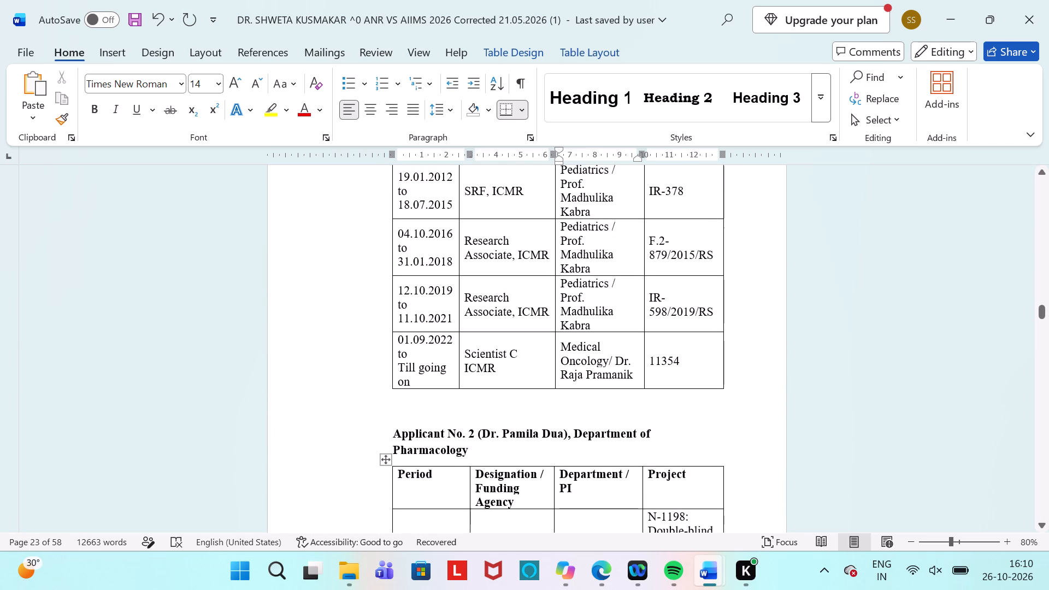
scroll(604, 424, "up", 1)
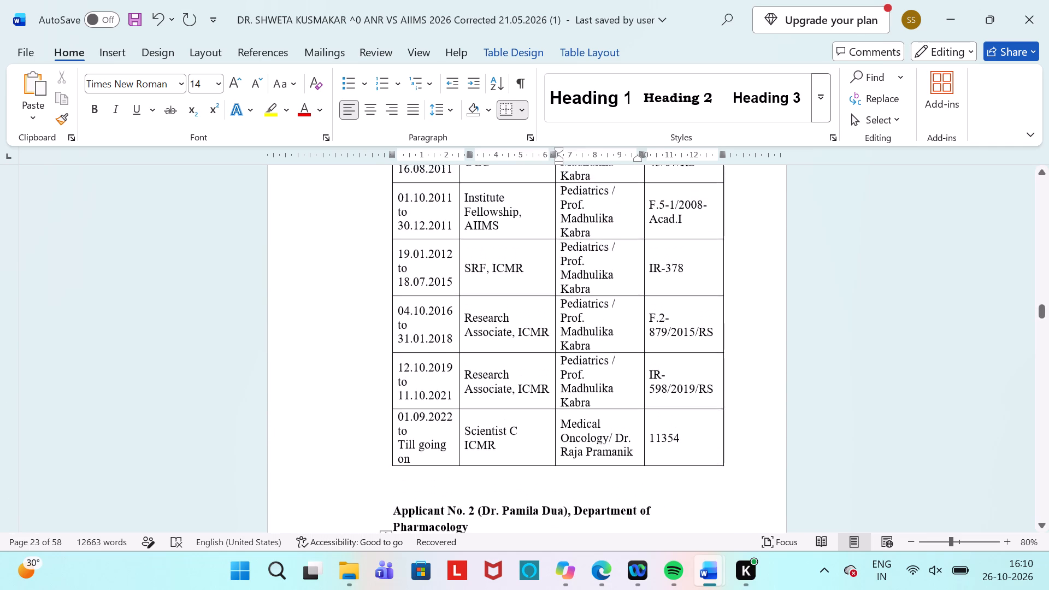
scroll(604, 424, "up", 2)
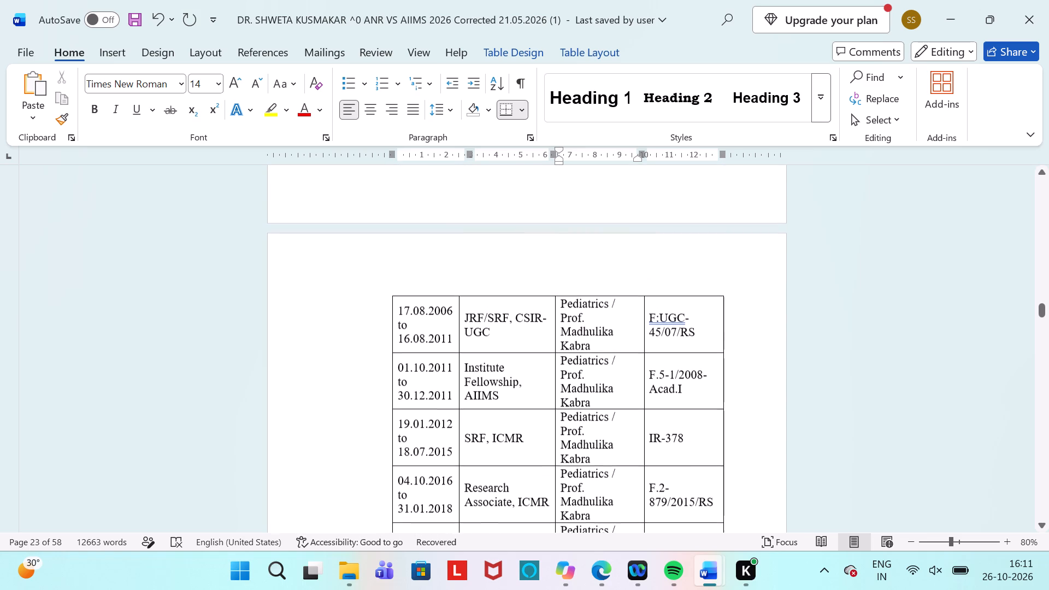
scroll(604, 424, "down", 3)
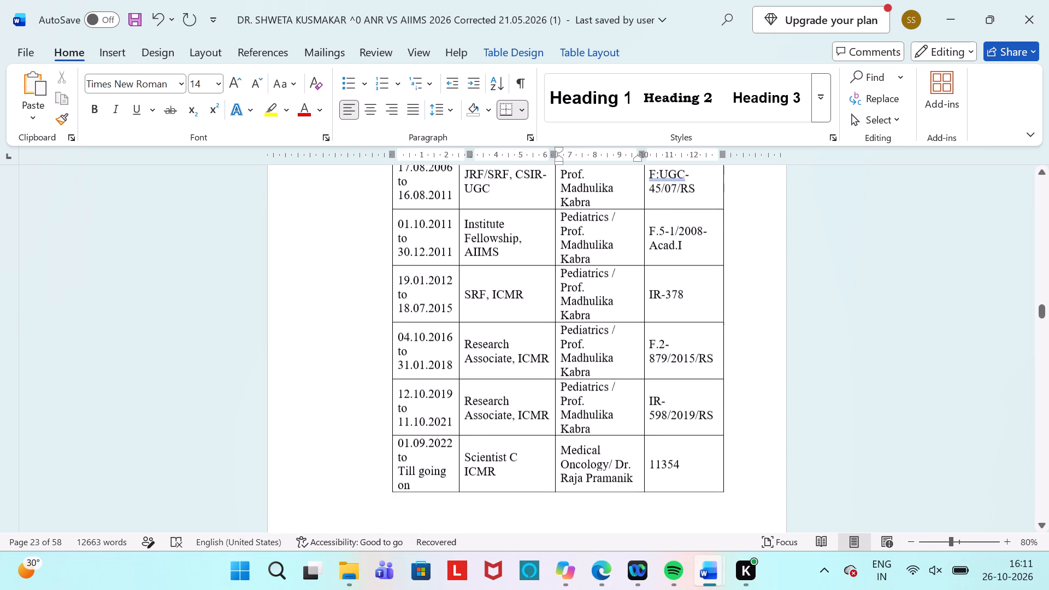
scroll(604, 424, "down", 2)
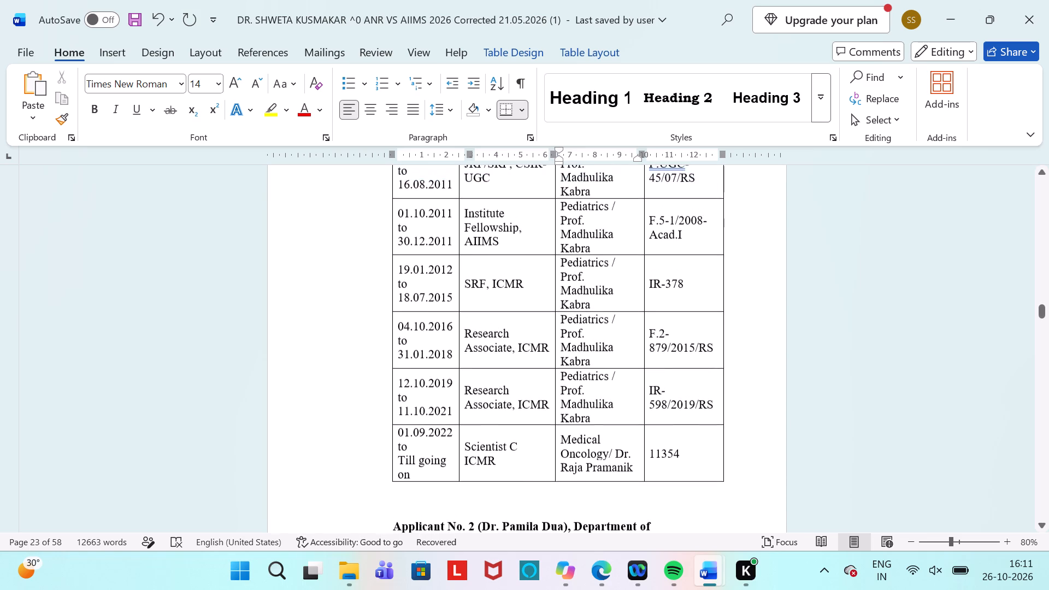
scroll(604, 424, "down", 4)
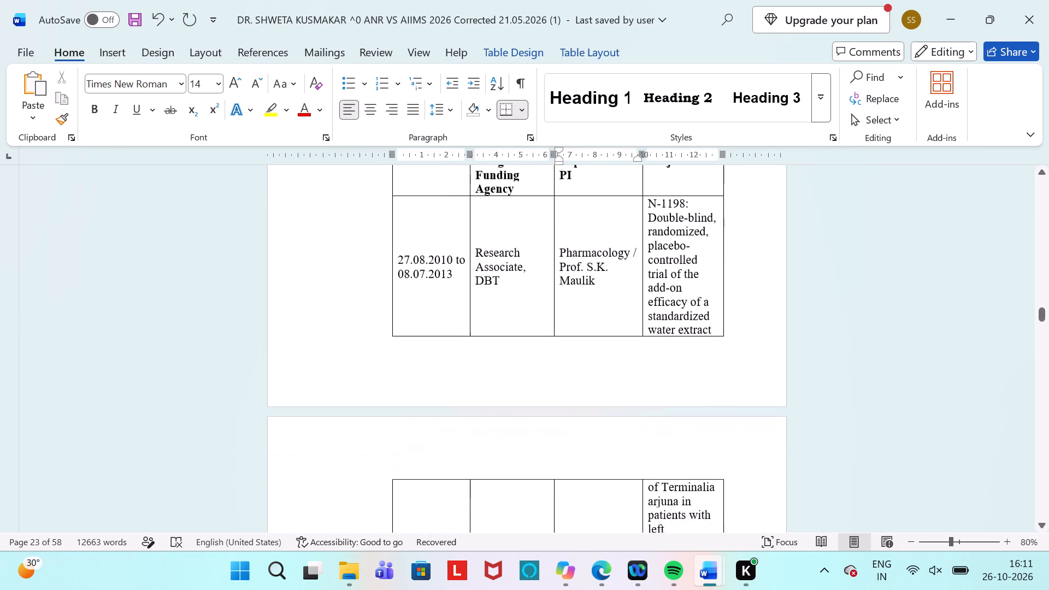
scroll(604, 424, "down", 7)
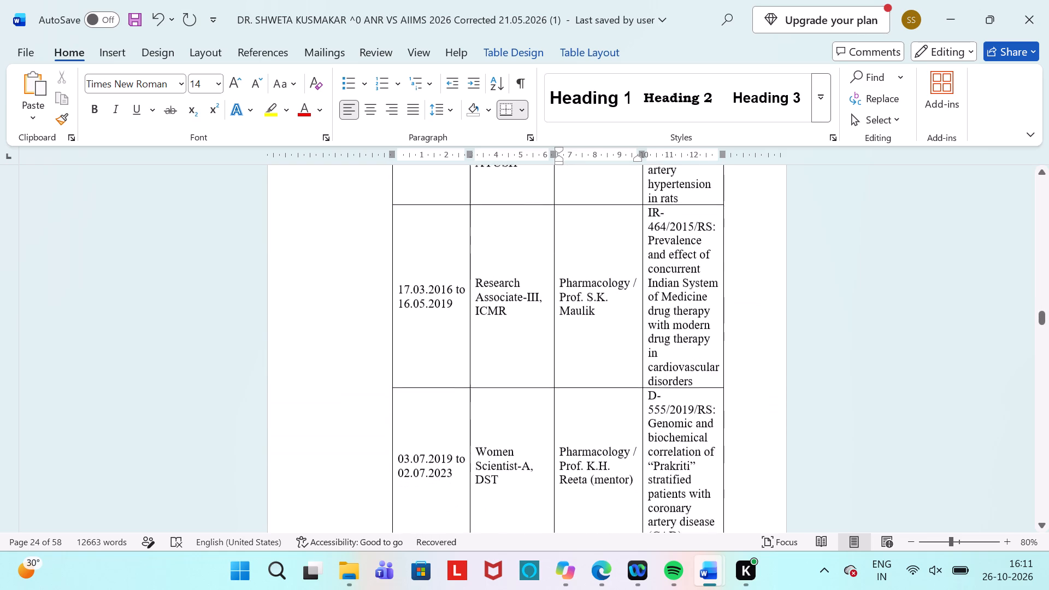
scroll(604, 424, "down", 4)
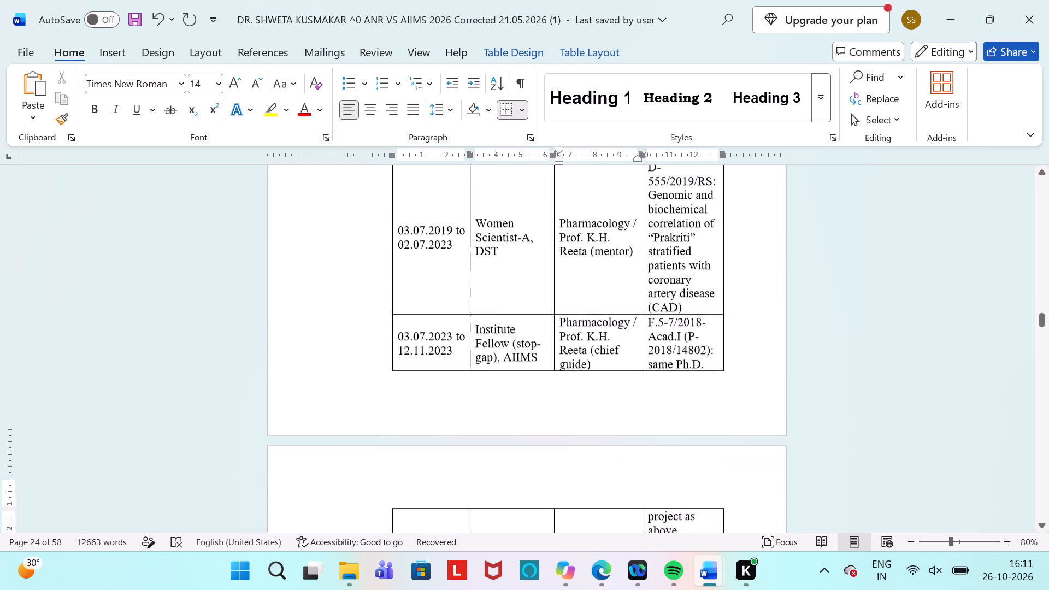
scroll(604, 424, "down", 1)
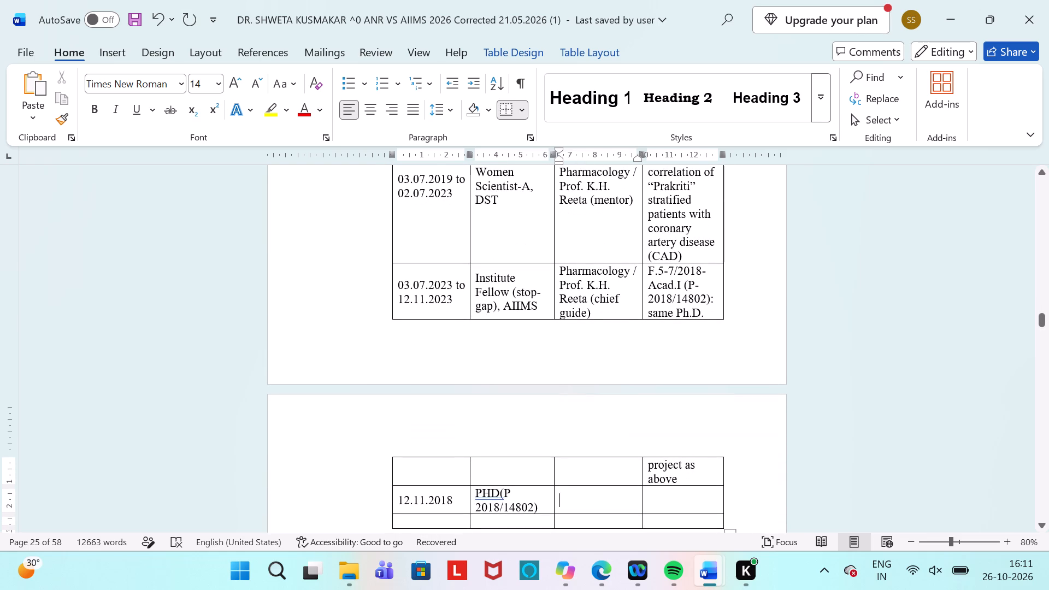
scroll(604, 424, "down", 1)
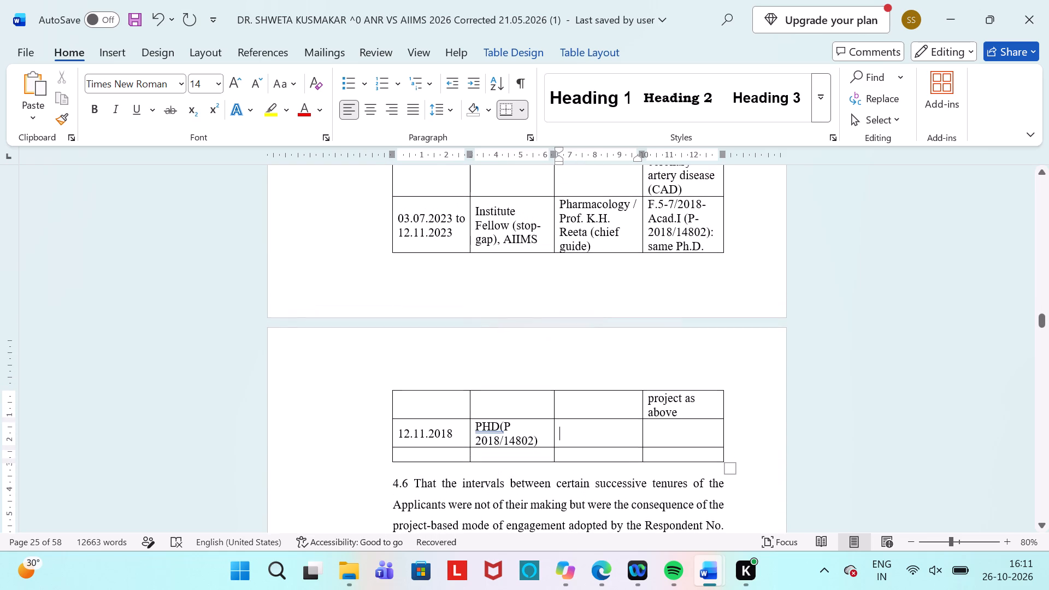
Change the year in the PHD row's period cell so the date reads 12.11.2023.
left_click(455, 433)
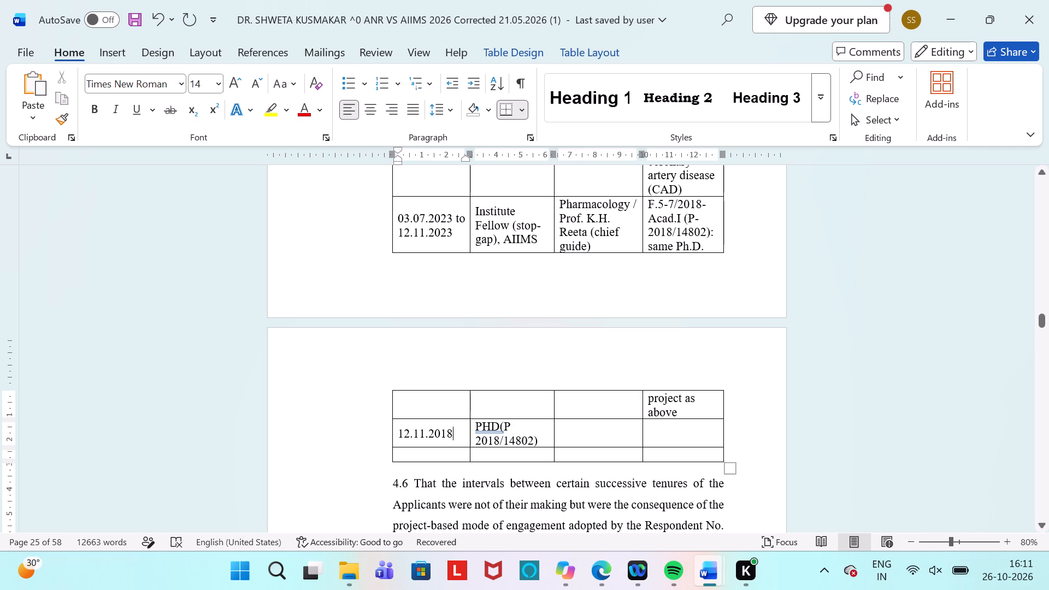